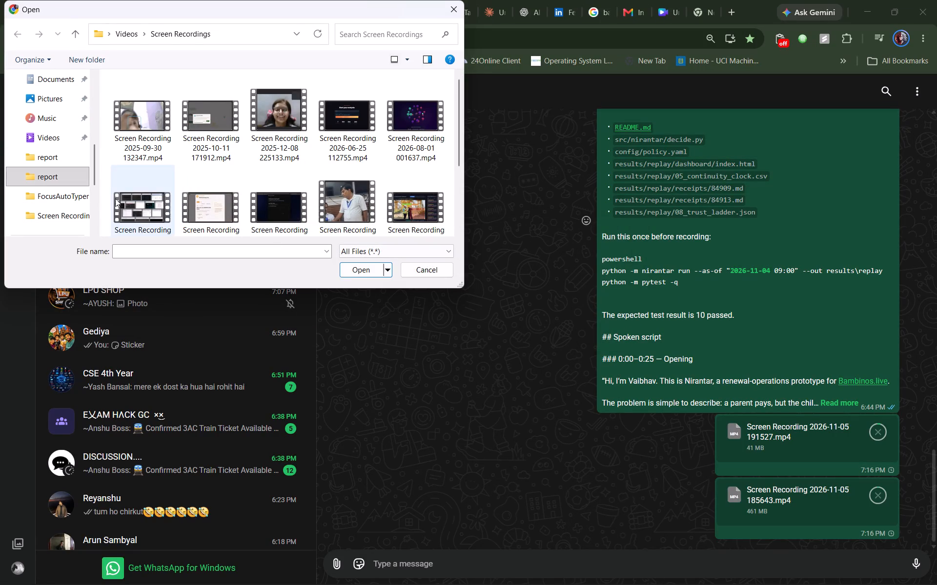
Browse from the Screen Recordings folder to the Documents folder to find another file to attach to the chat.
click(73, 210)
scroll(58, 161, up, 1)
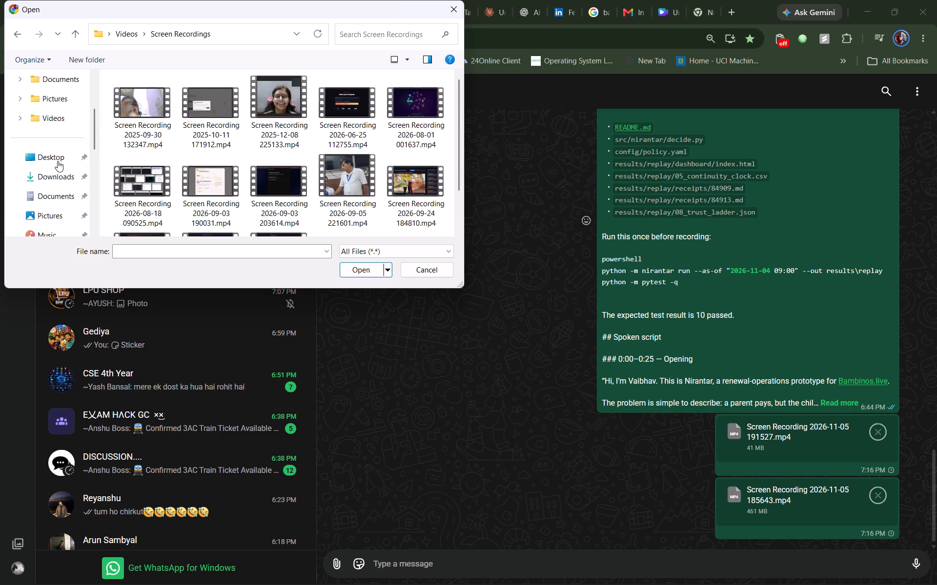
scroll(58, 161, up, 1)
click(43, 191)
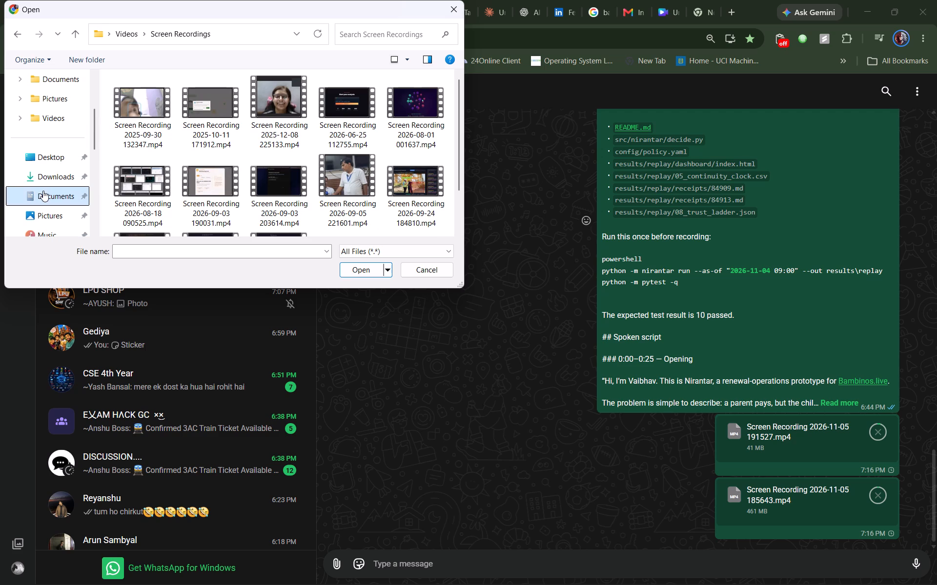
scroll(43, 191, down, 1)
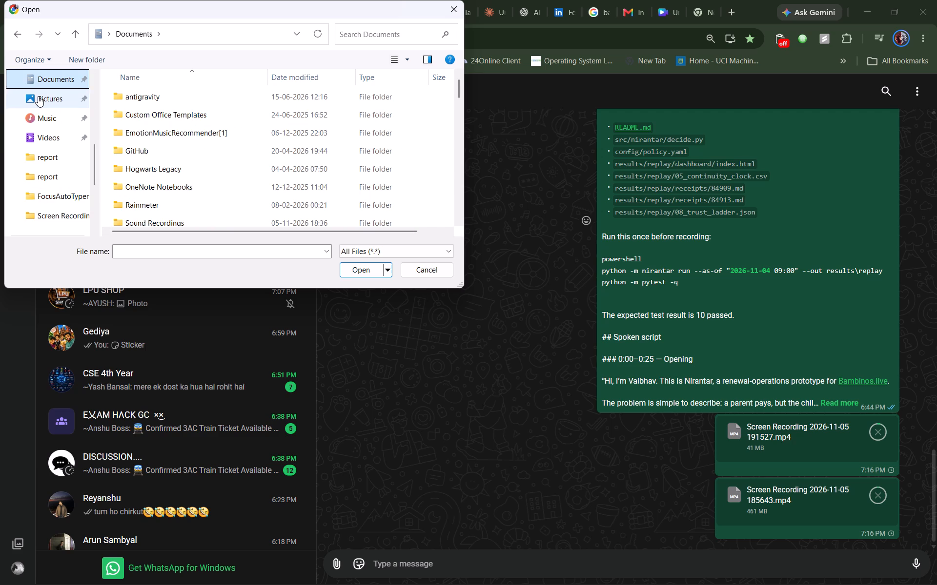
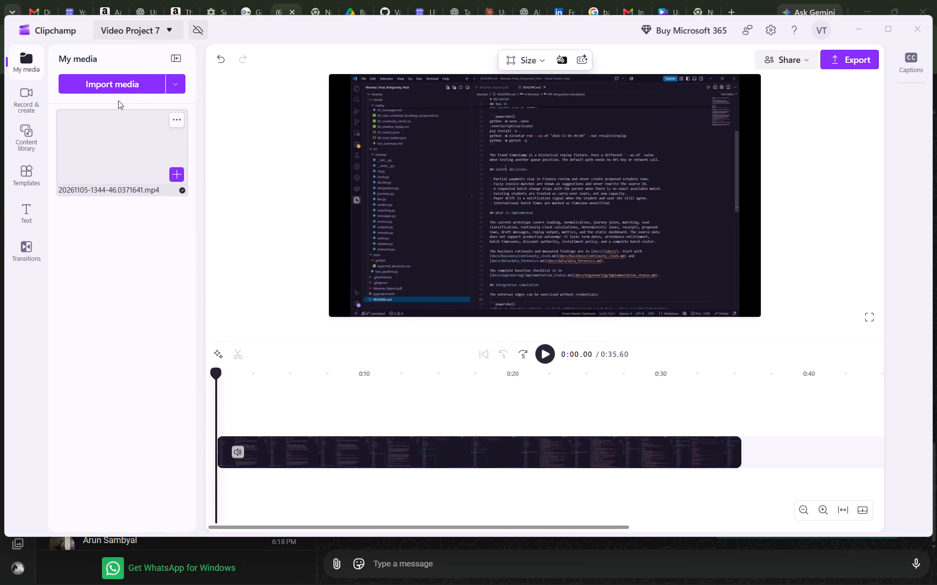
Import Screen Recording 2026-11-05 185643.mp4 from the Screen Recordings folder in Videos into the project media.
click(111, 83)
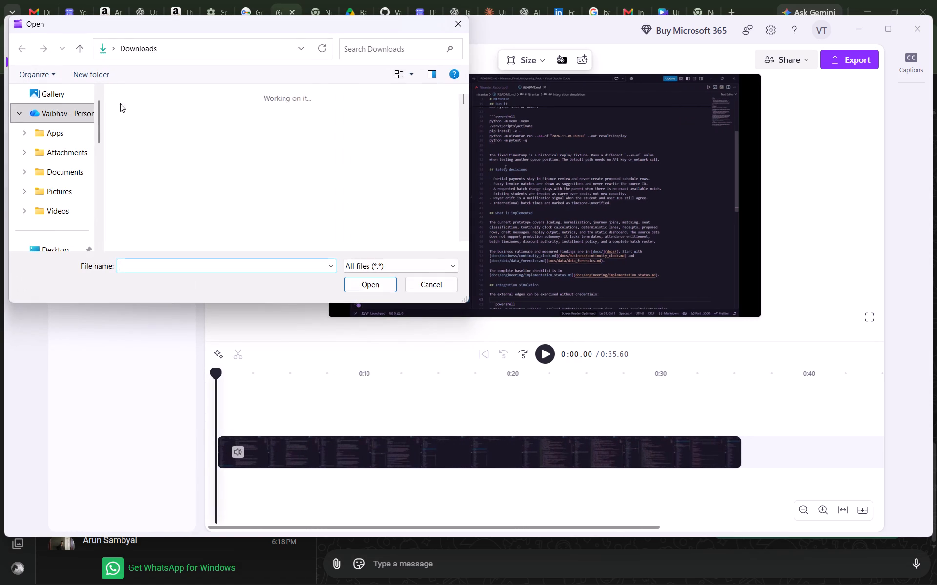
scroll(58, 141, down, 1)
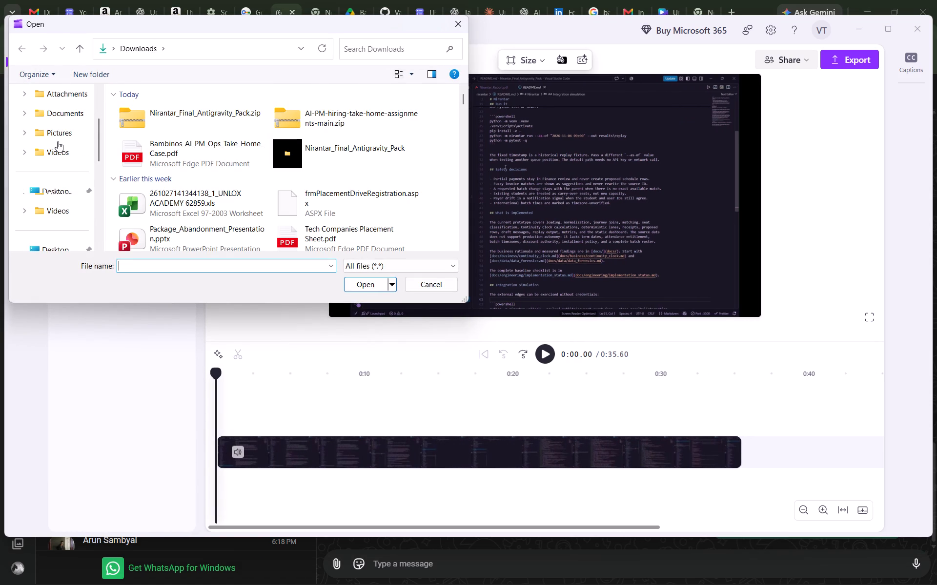
scroll(58, 141, down, 1)
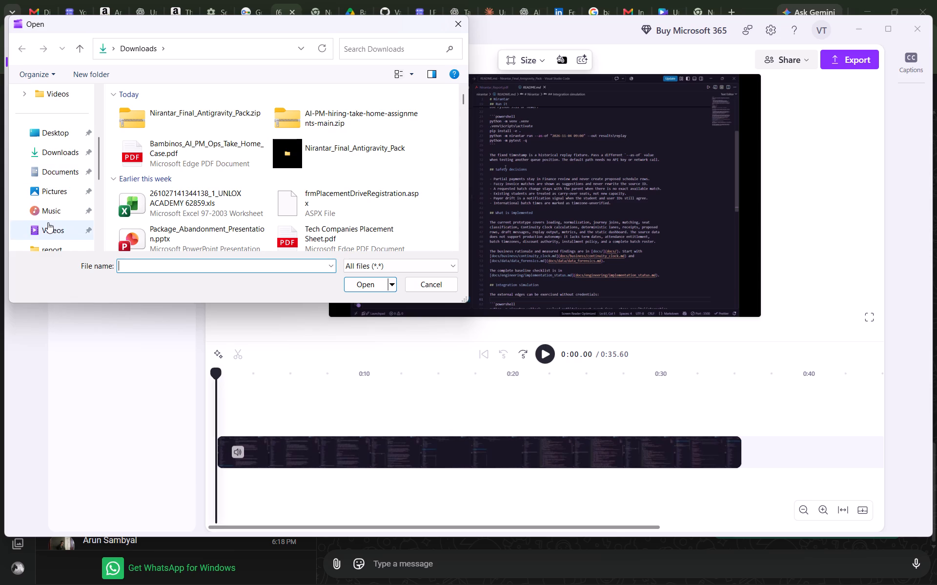
click(48, 222)
scroll(284, 157, down, 3)
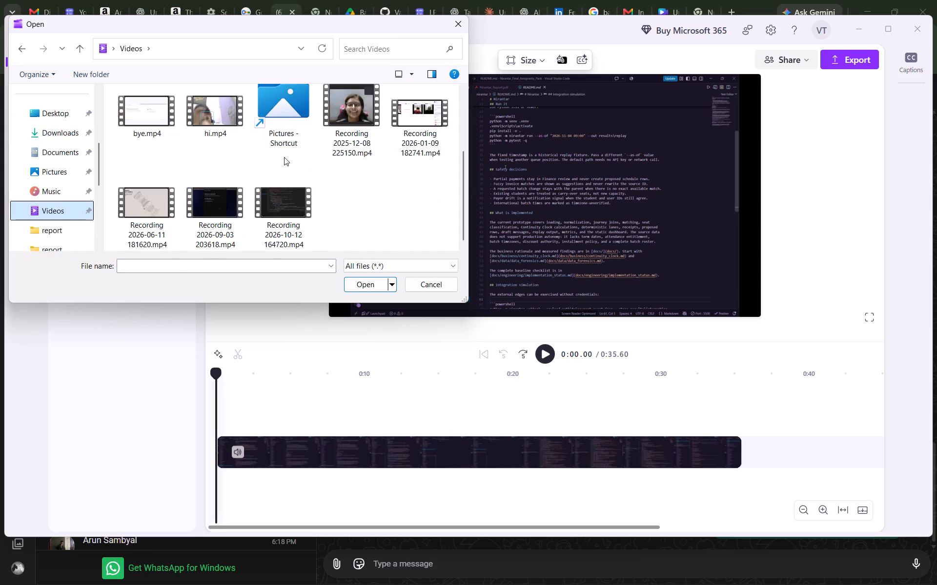
scroll(284, 157, up, 2)
scroll(242, 152, down, 2)
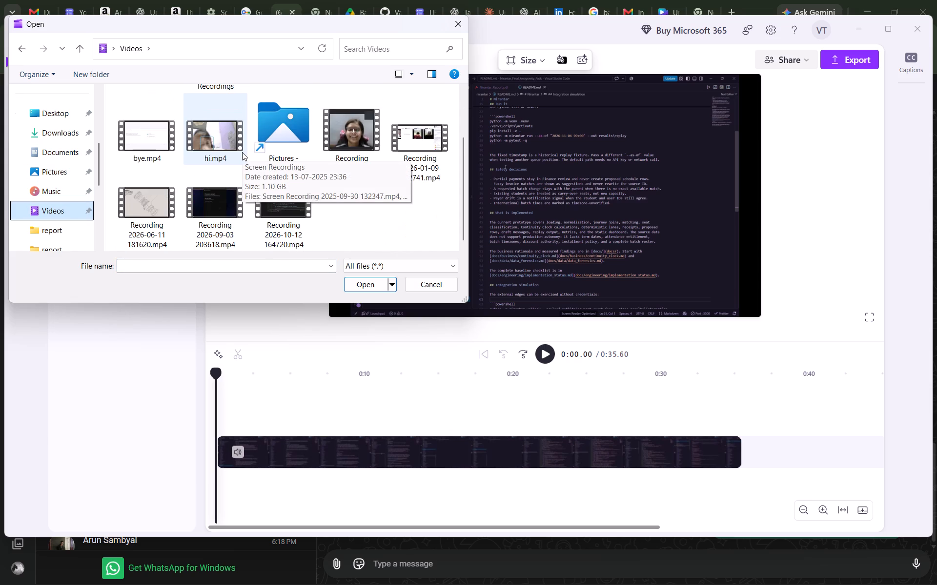
scroll(232, 162, up, 3)
double_click(213, 129)
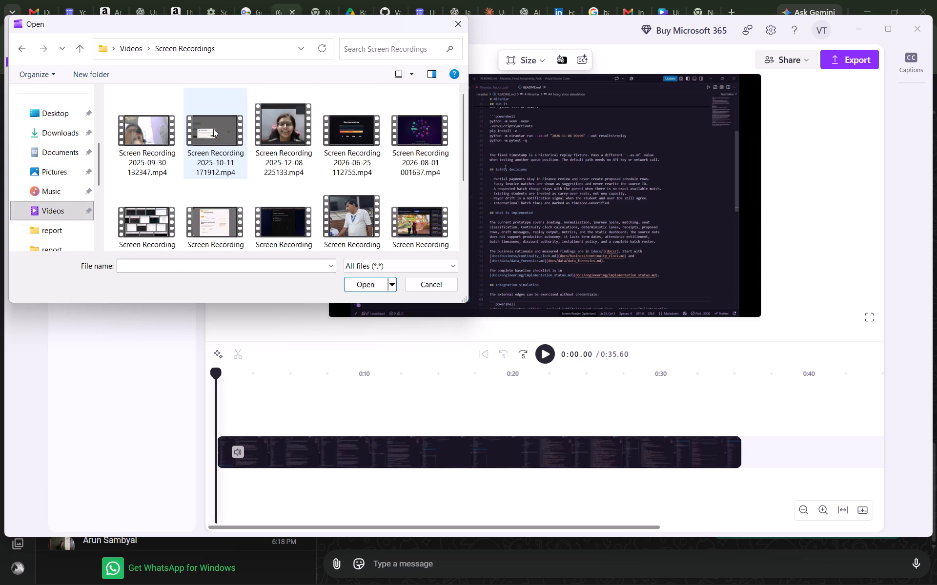
scroll(229, 218, down, 8)
click(230, 226)
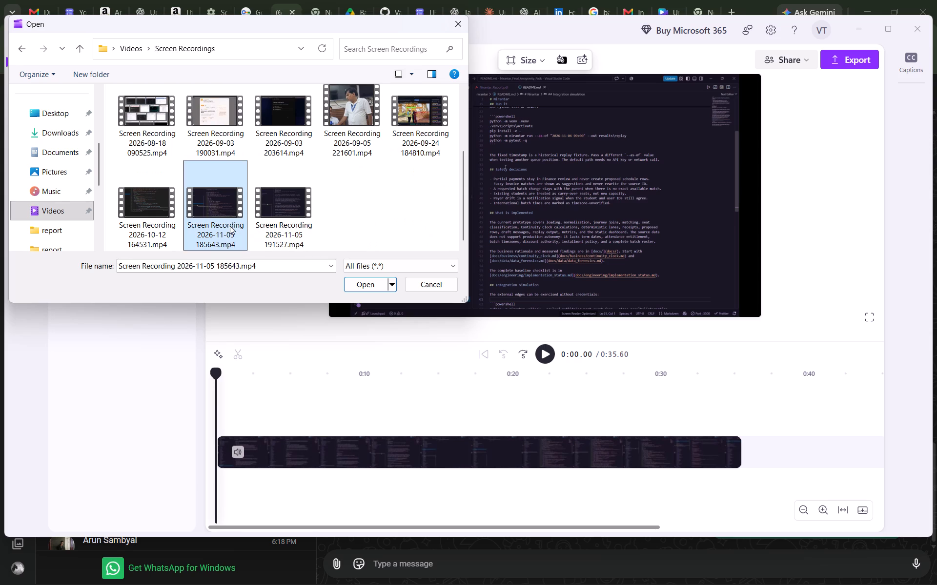
key(Return)
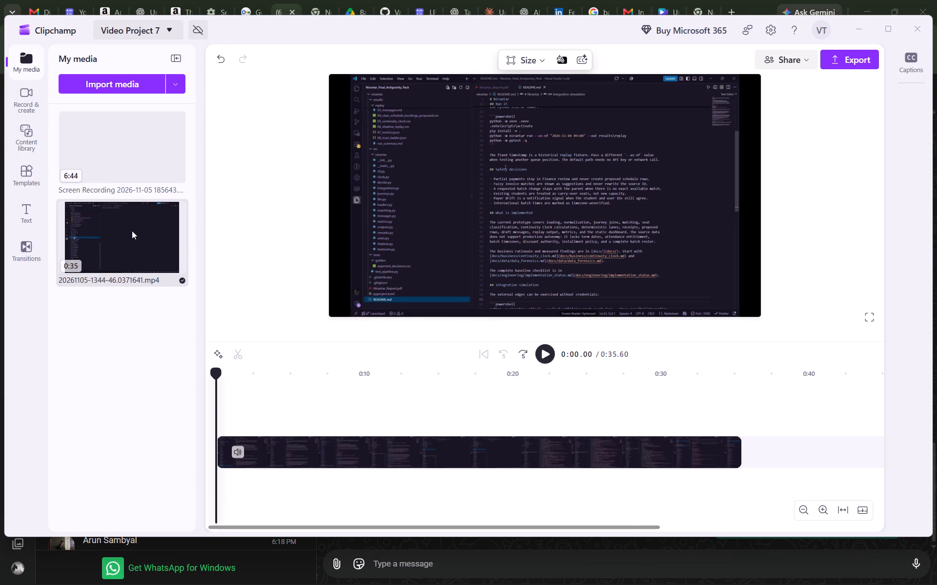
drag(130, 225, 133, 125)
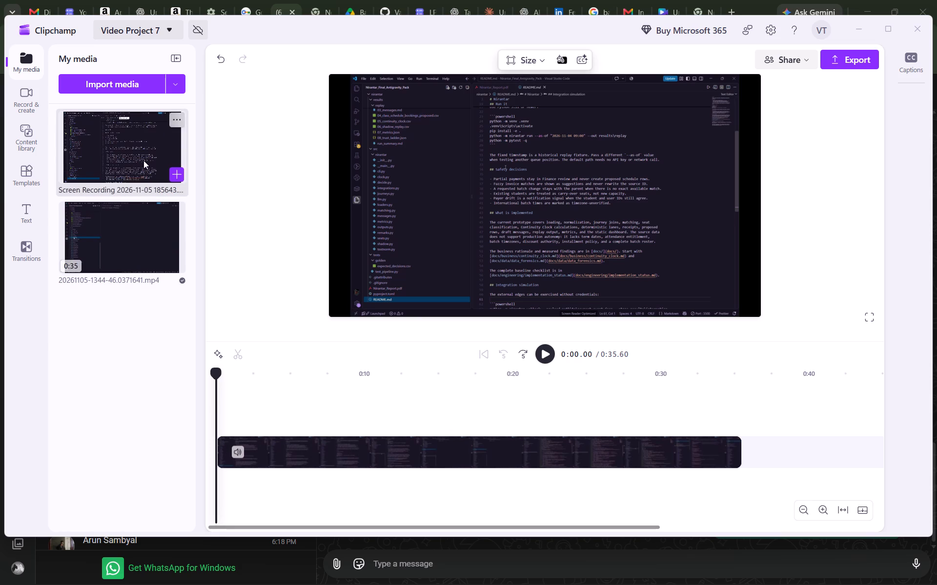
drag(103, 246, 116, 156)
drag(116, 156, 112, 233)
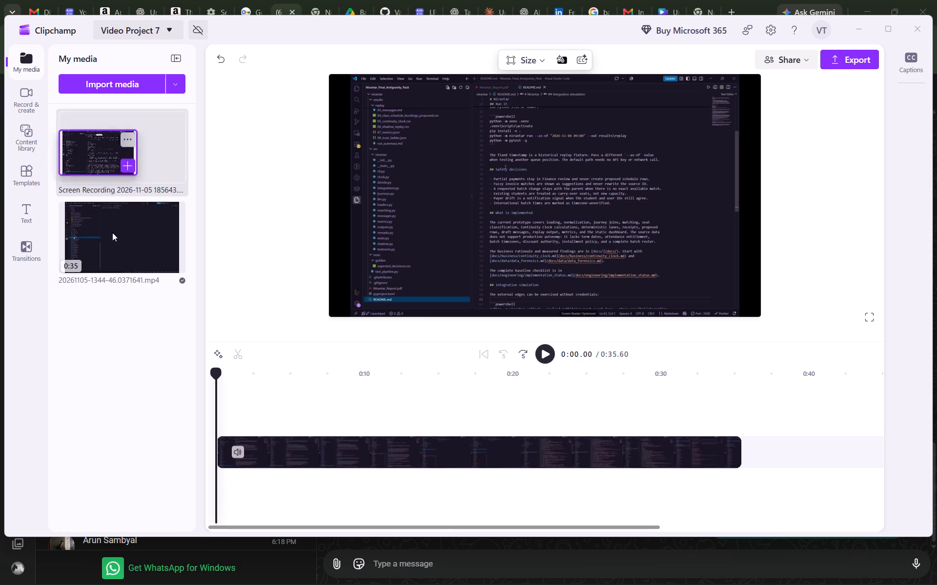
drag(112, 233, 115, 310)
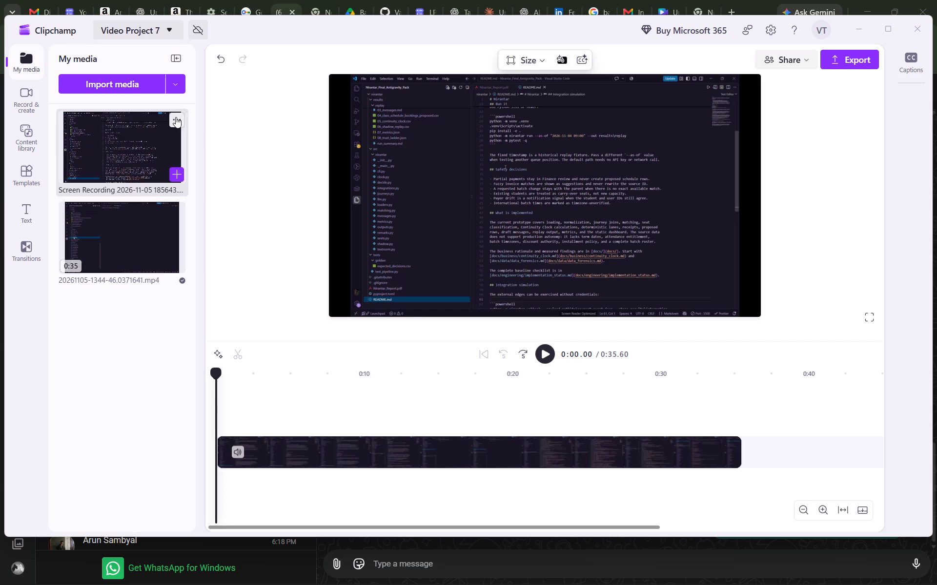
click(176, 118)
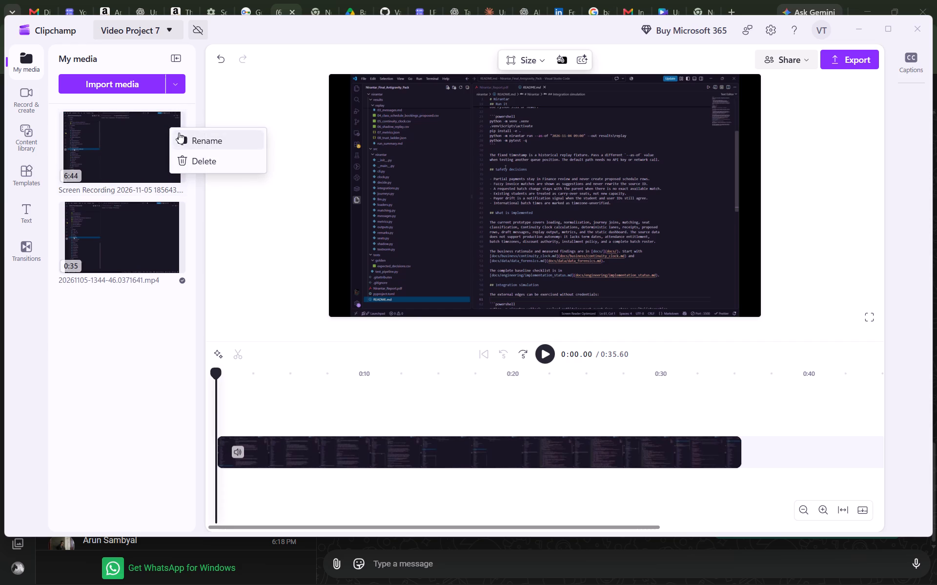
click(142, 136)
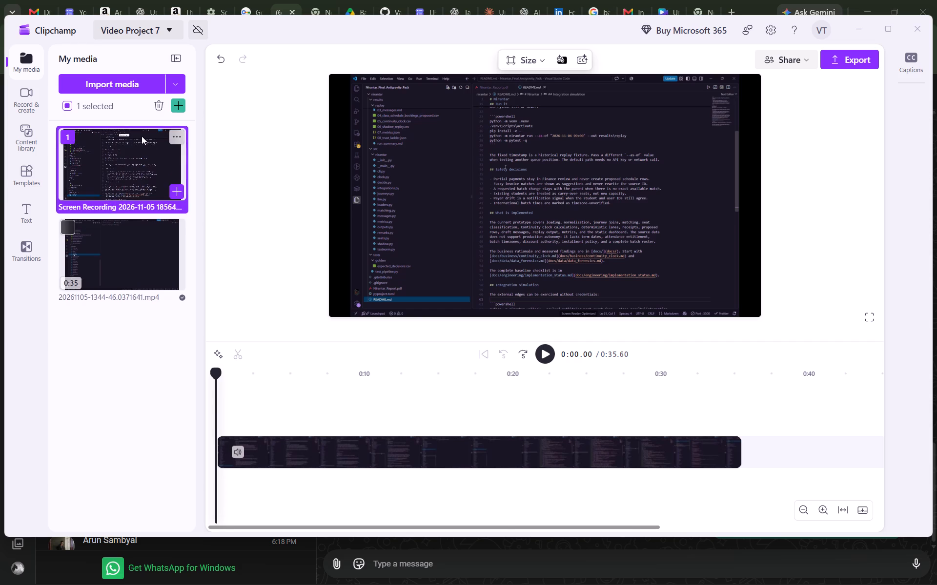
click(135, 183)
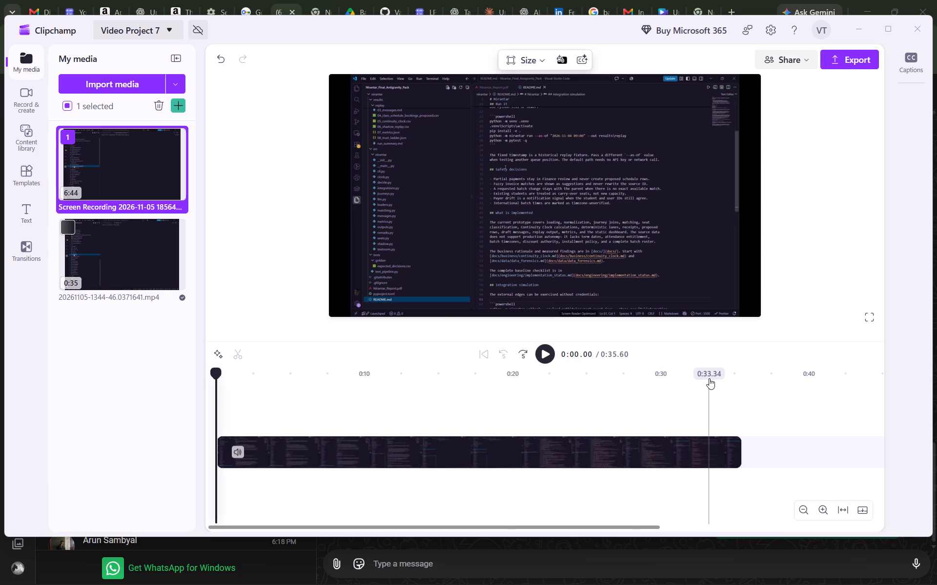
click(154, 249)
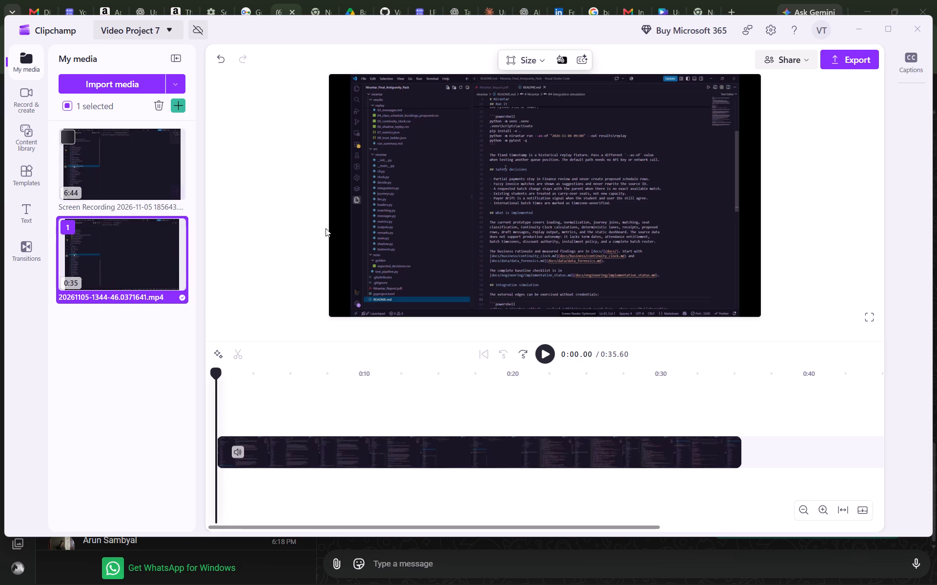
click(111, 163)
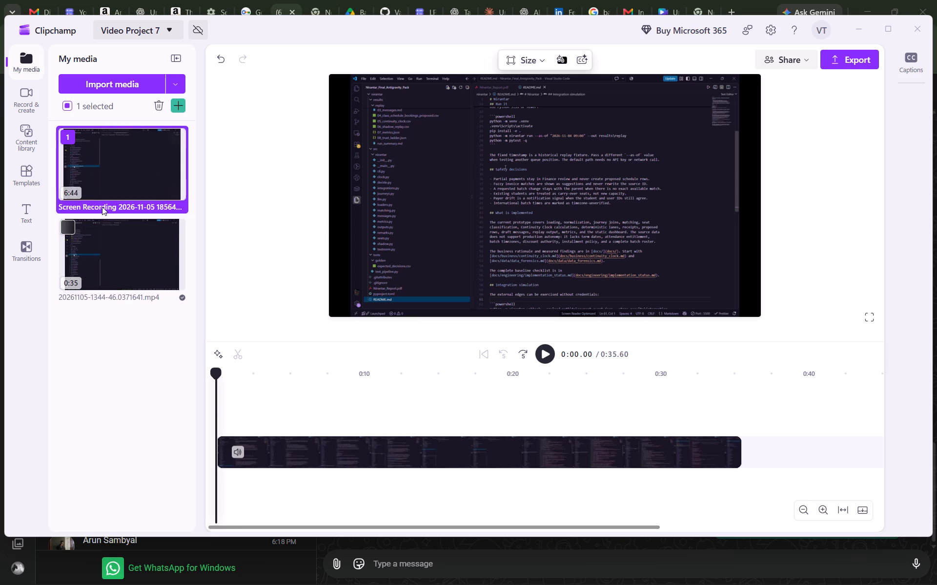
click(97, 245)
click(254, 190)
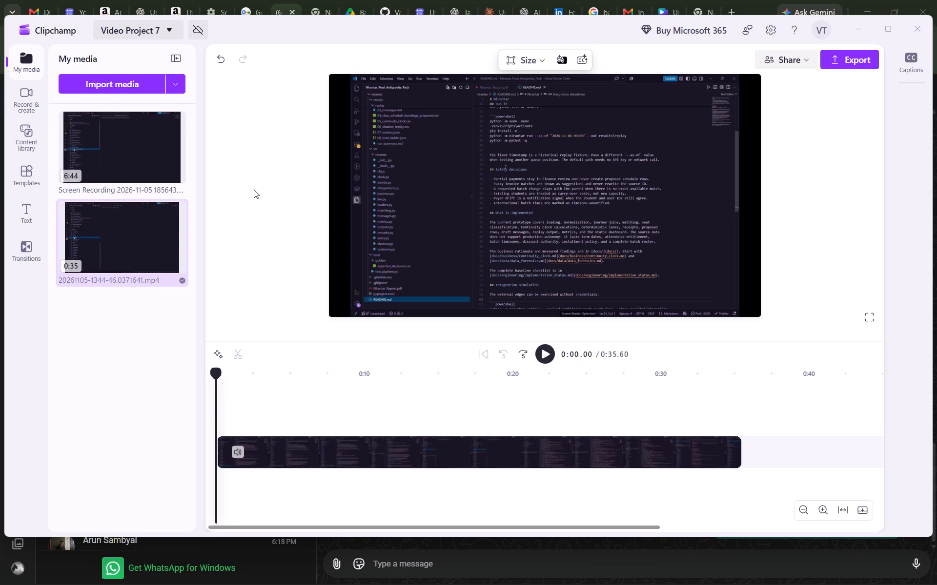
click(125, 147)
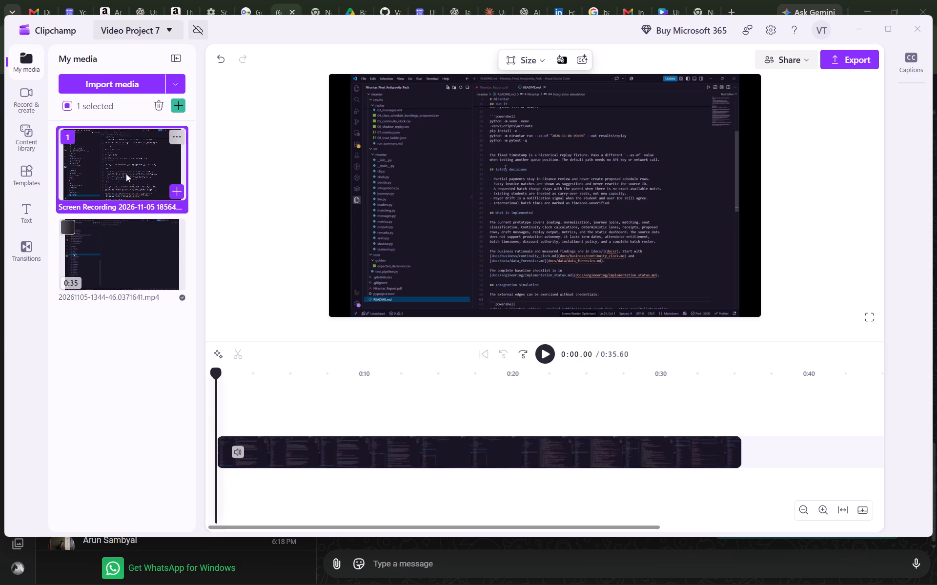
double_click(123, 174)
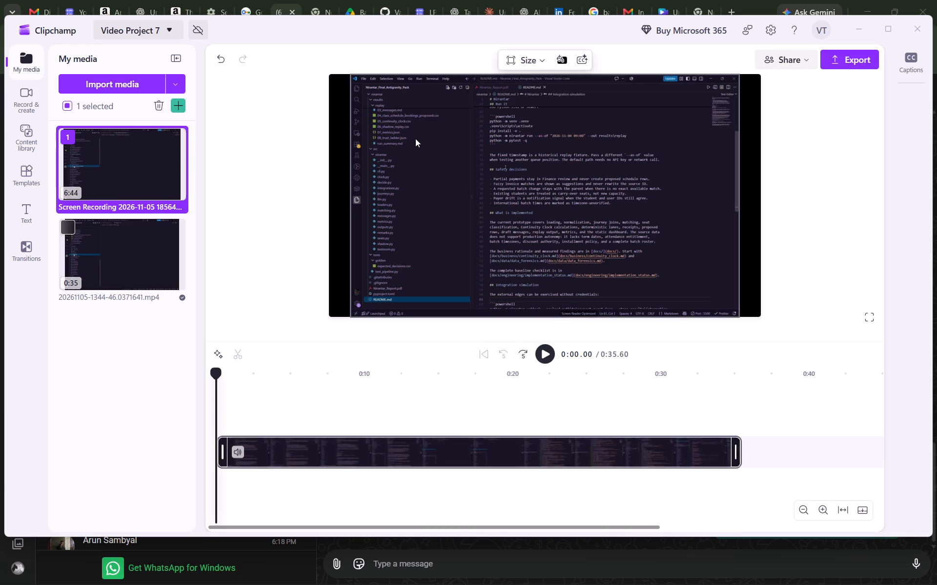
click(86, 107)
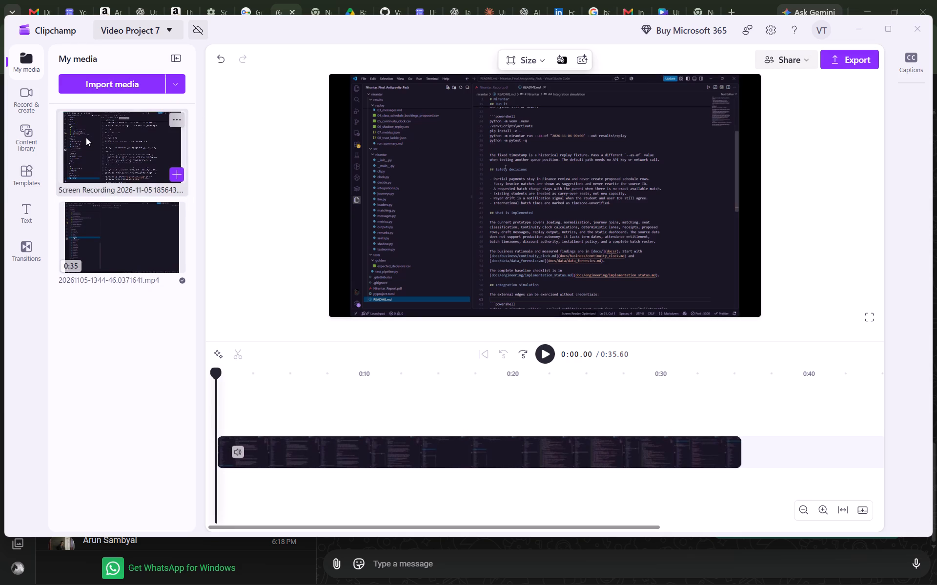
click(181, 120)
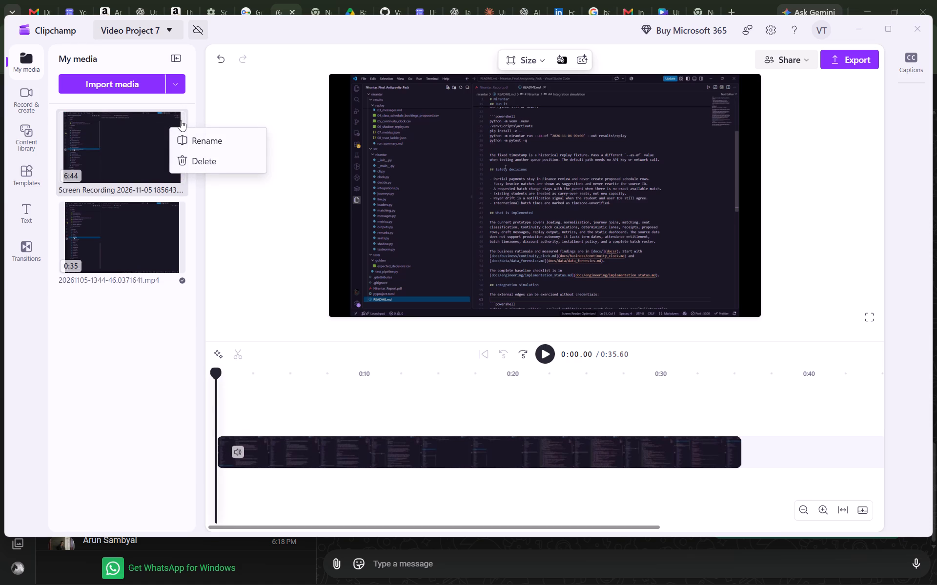
Add Screen Recording 2026-11-05 185643.mp4 to the timeline.
click(117, 139)
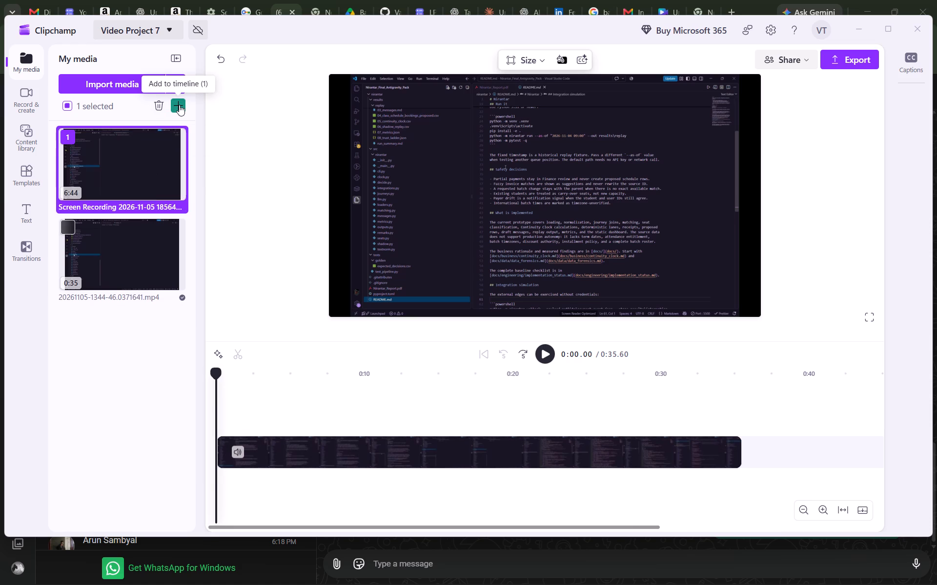
click(179, 105)
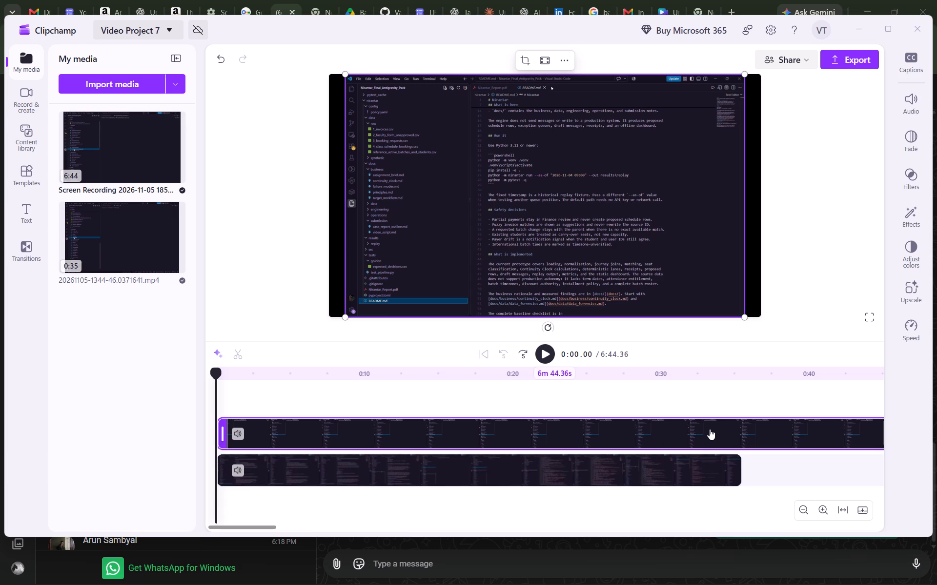
click(735, 432)
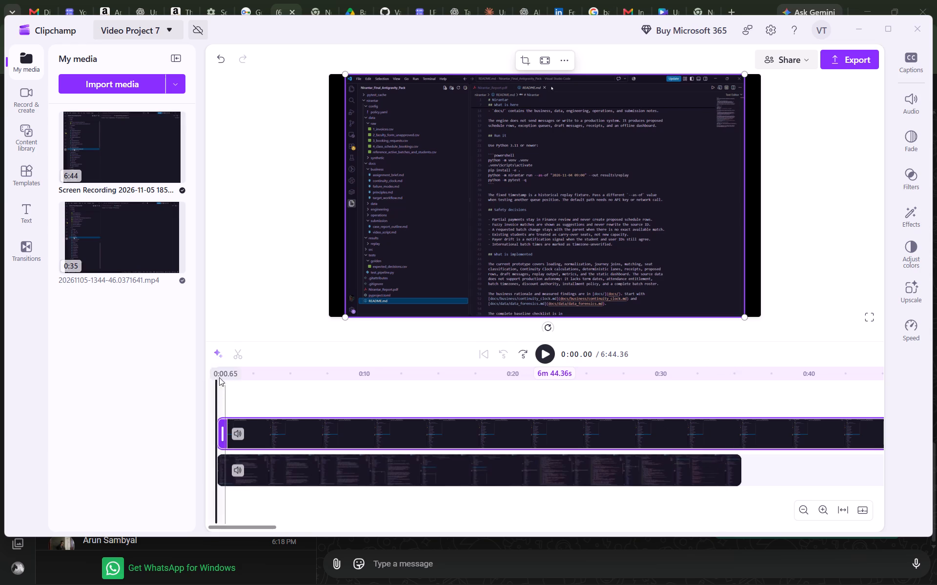
click(216, 372)
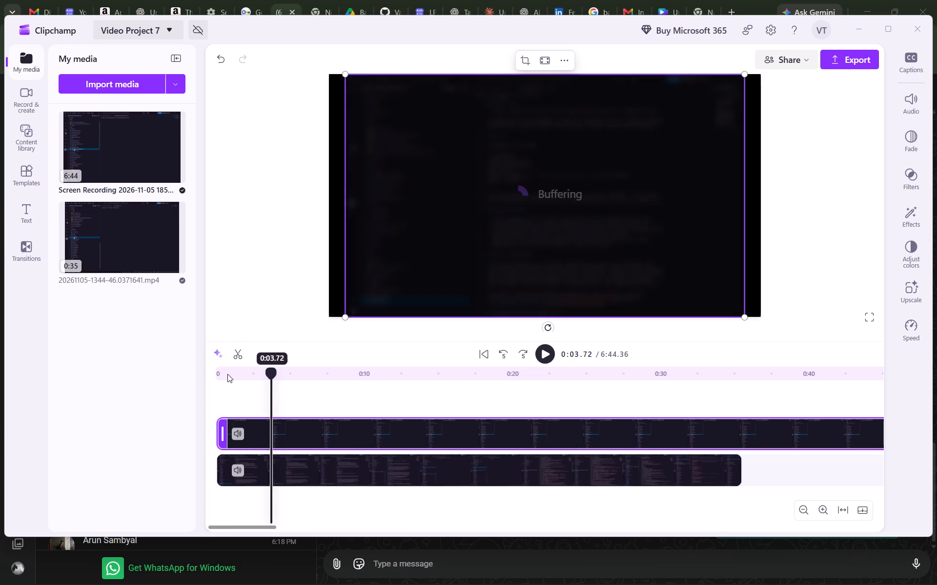
click(277, 472)
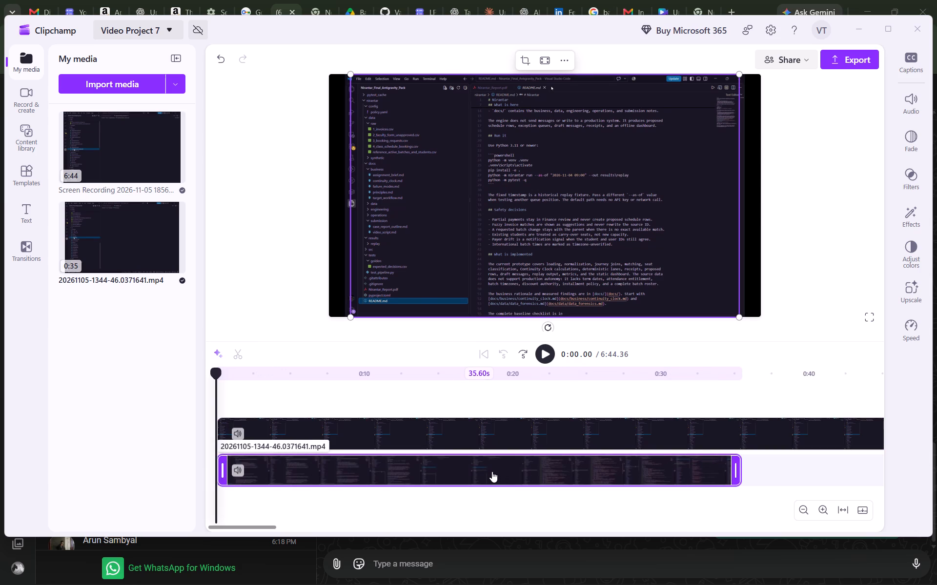
click(128, 241)
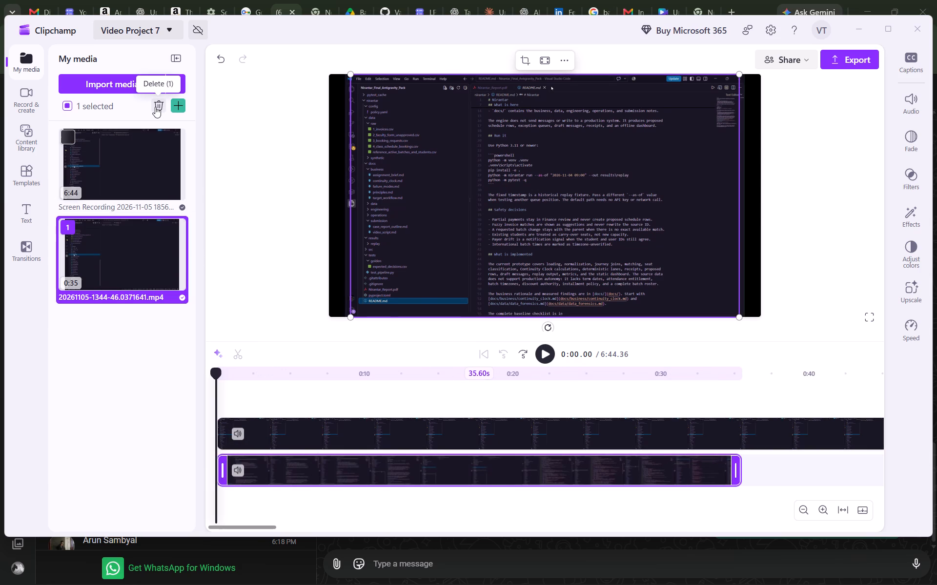
click(155, 107)
click(550, 319)
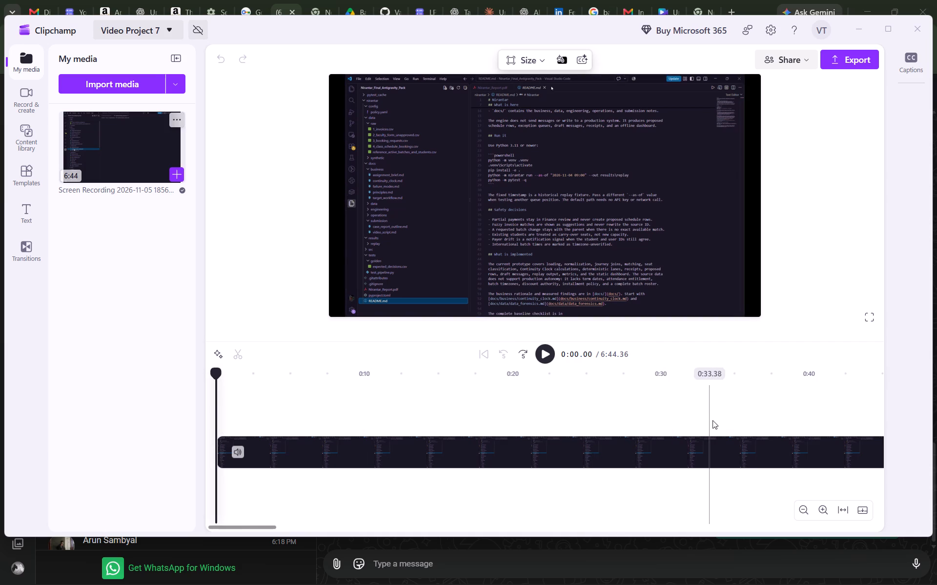
Split the screen recording on the timeline at 0:36.96, where the window switcher appears.
click(751, 423)
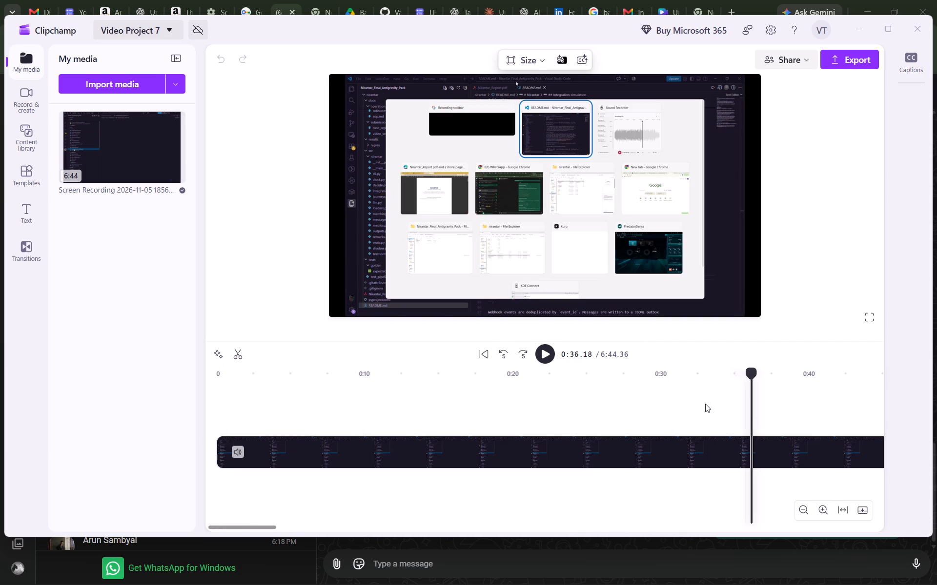
click(541, 351)
click(541, 351)
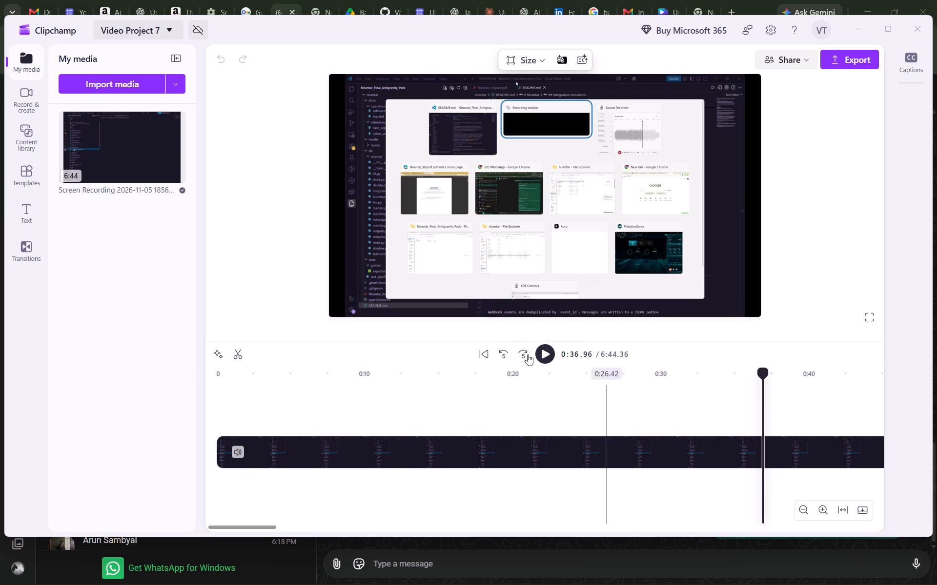
click(240, 356)
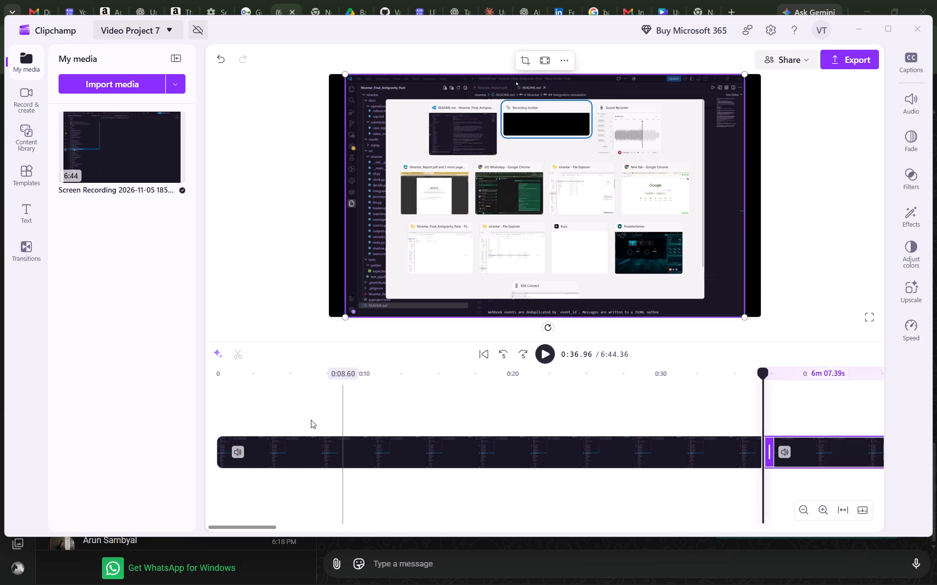
Delete the opening segment before the split from the timeline.
click(221, 400)
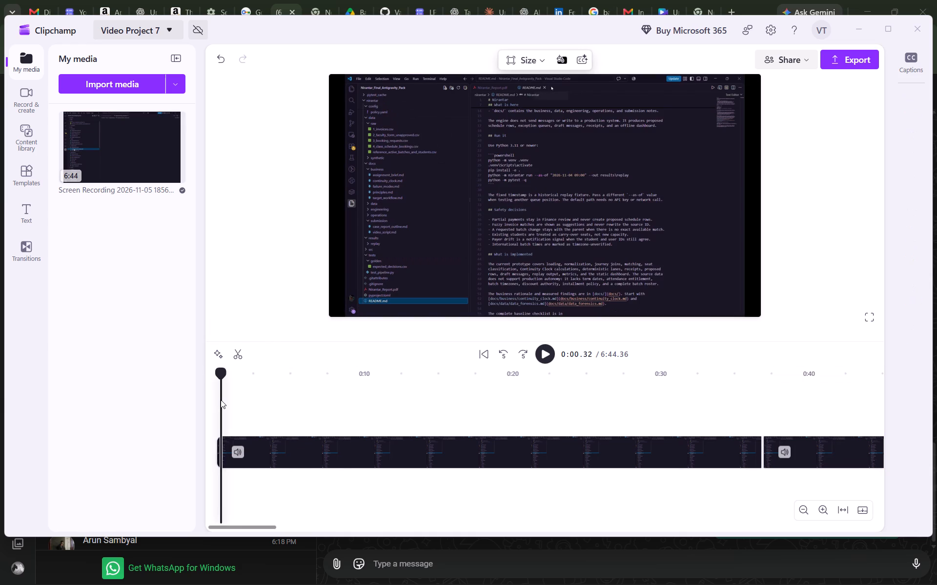
click(758, 398)
click(647, 443)
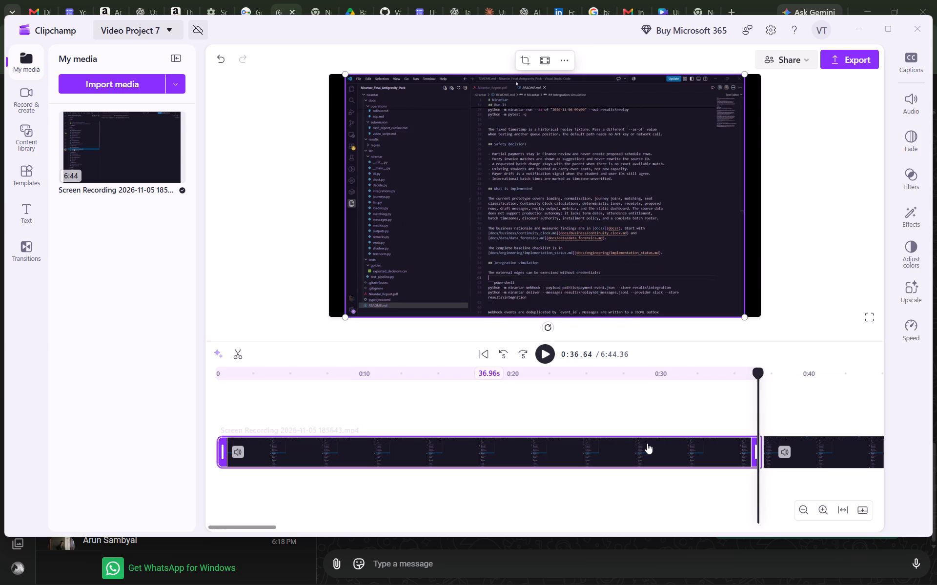
key(Delete)
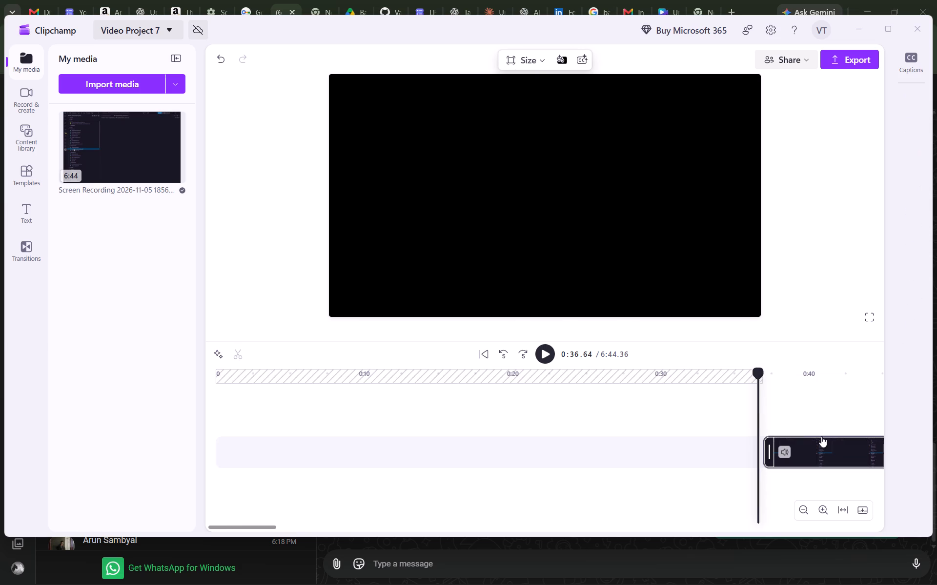
Import Screen Recording 2026-11-05 191527.mp4 from the Screen Recordings folder in Videos into the project media.
click(121, 82)
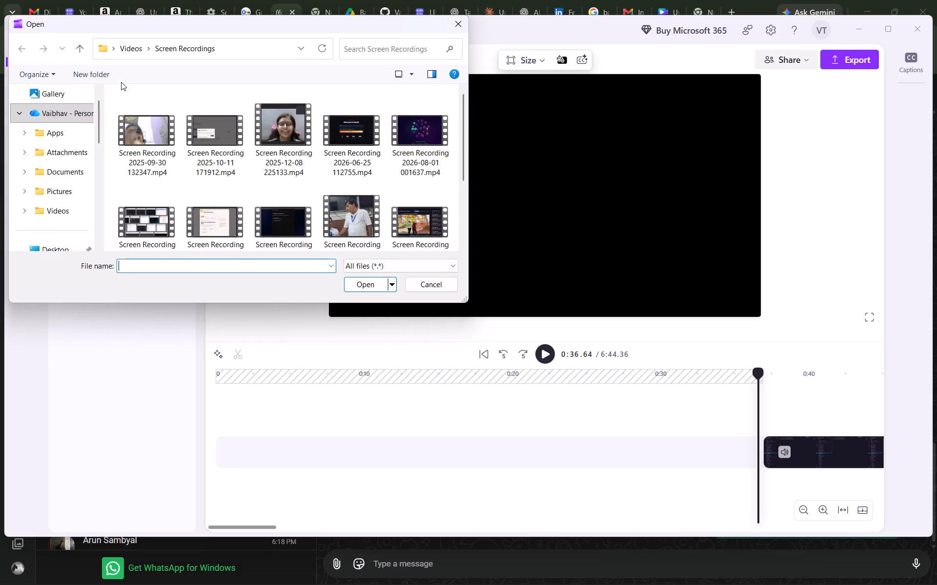
scroll(50, 224, down, 1)
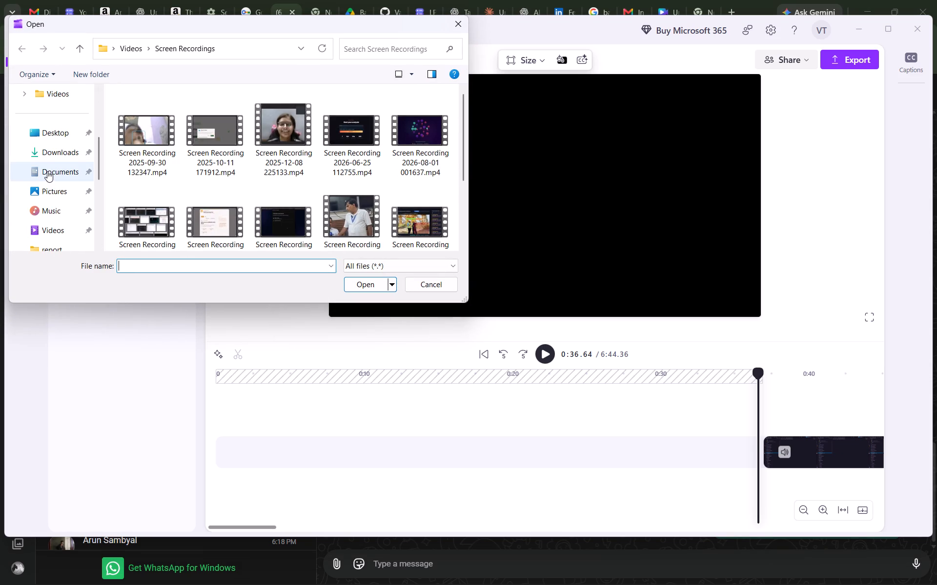
click(47, 171)
click(48, 154)
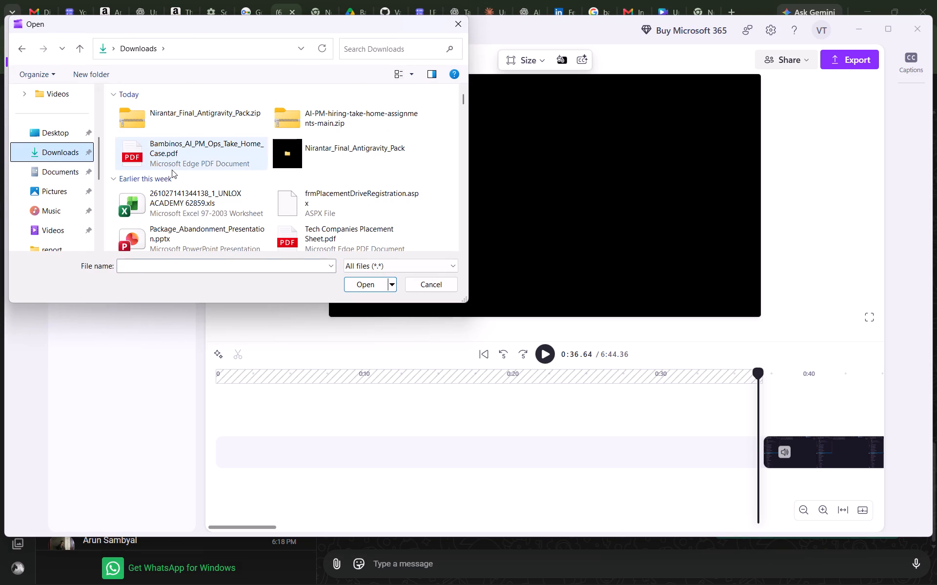
double_click(50, 230)
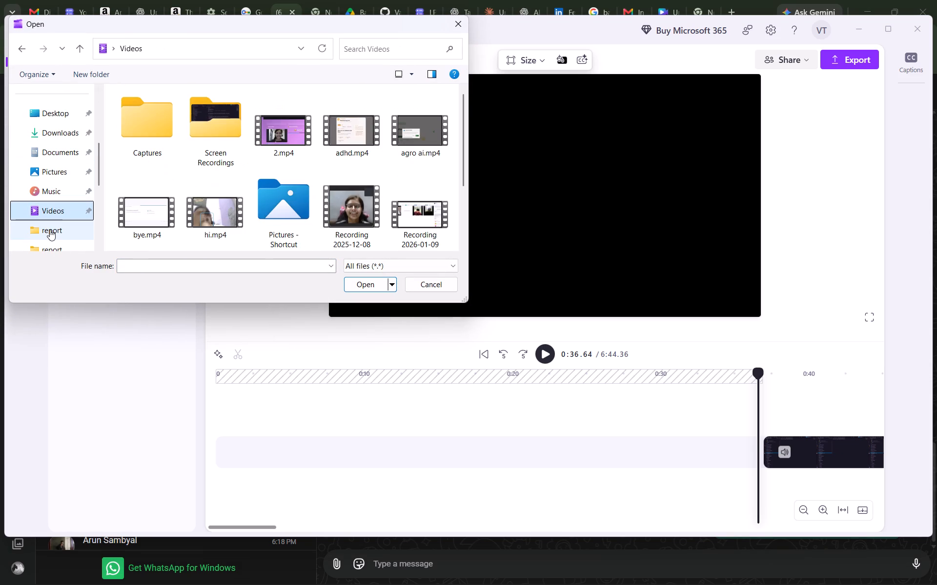
double_click(240, 120)
scroll(246, 215, down, 3)
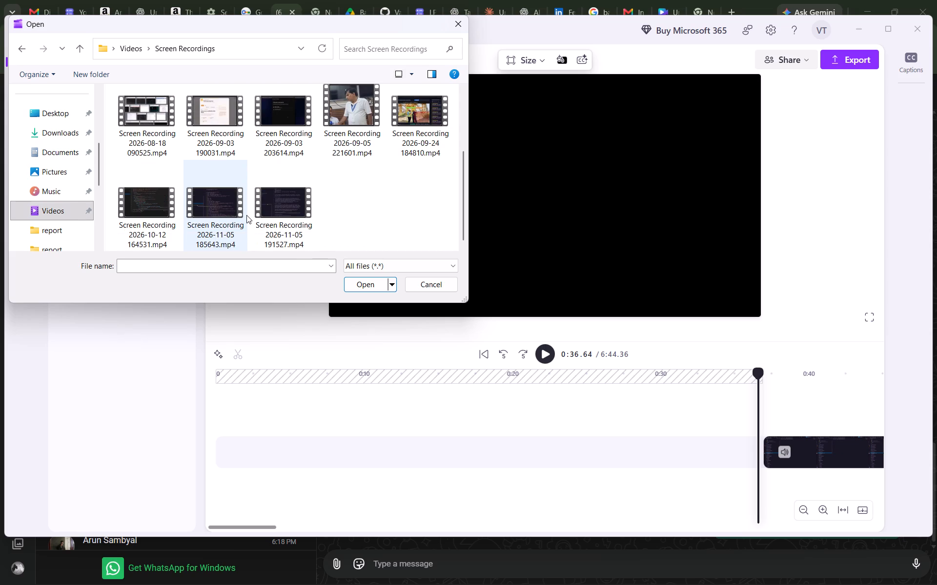
click(312, 221)
key(apostrophe)
click(282, 212)
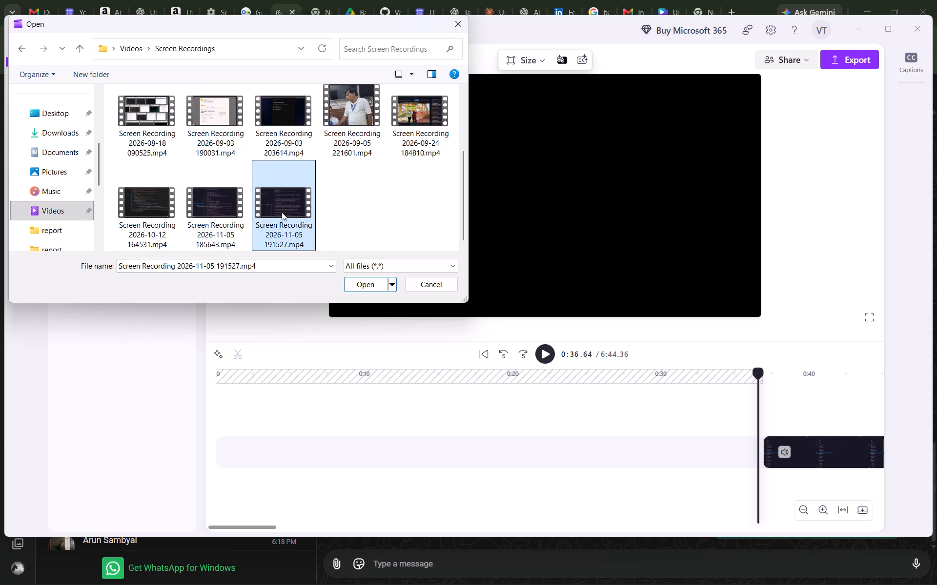
key(Return)
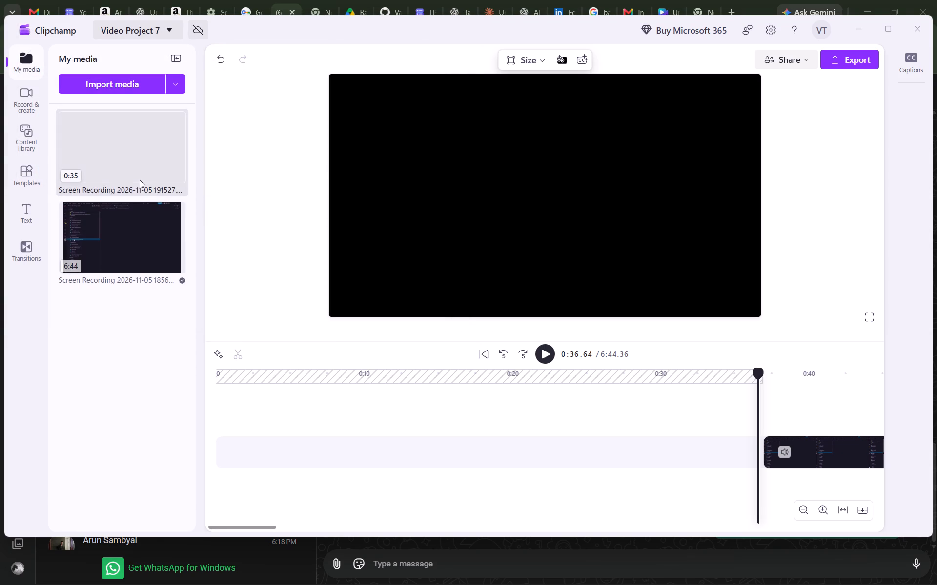
Add Screen Recording 2026-11-05 191527.mp4 to the timeline at 0:36.64.
click(140, 180)
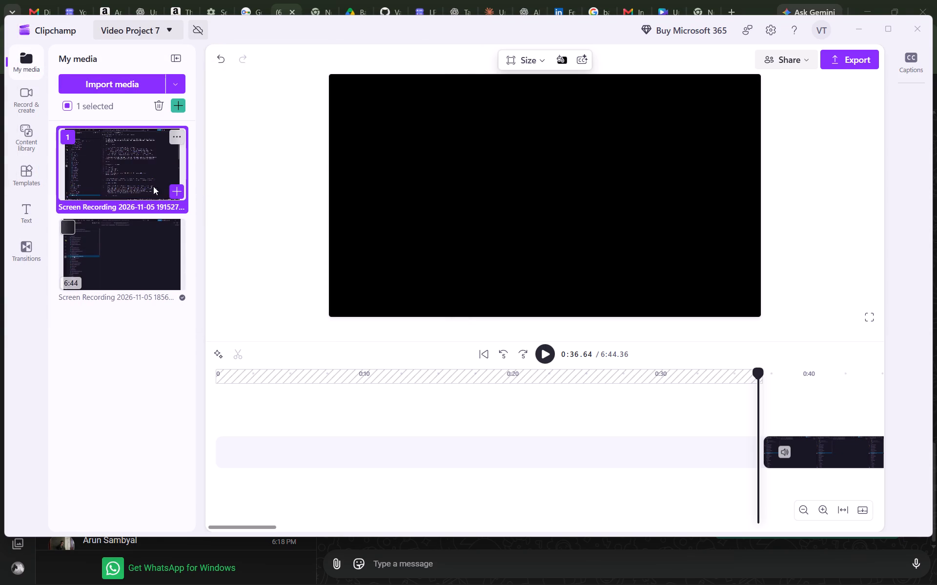
double_click(138, 175)
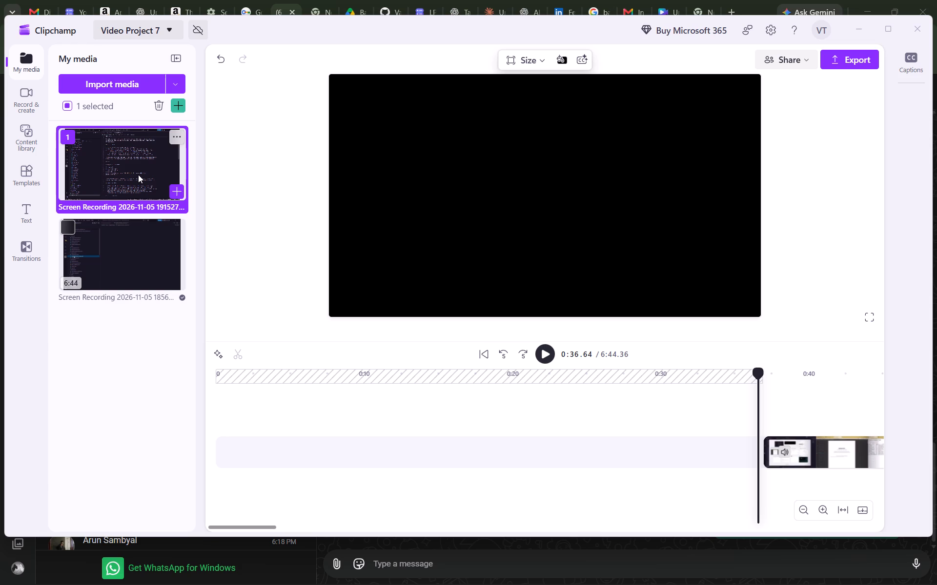
click(126, 219)
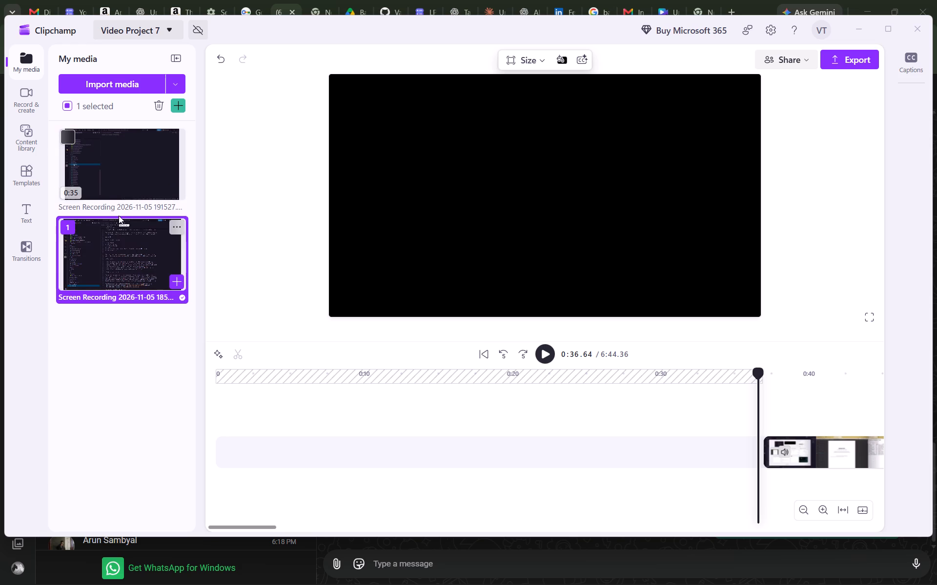
click(116, 189)
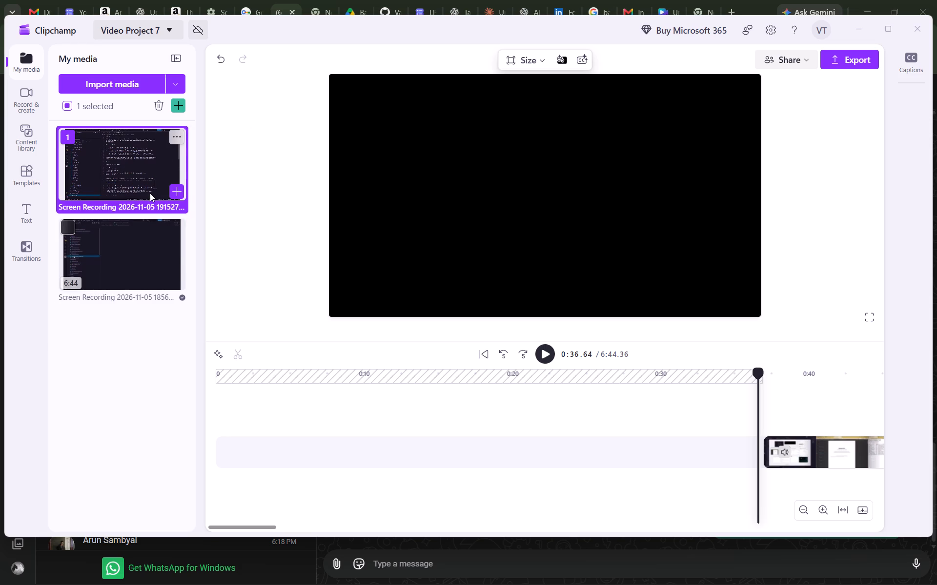
drag(150, 193, 129, 179)
click(173, 195)
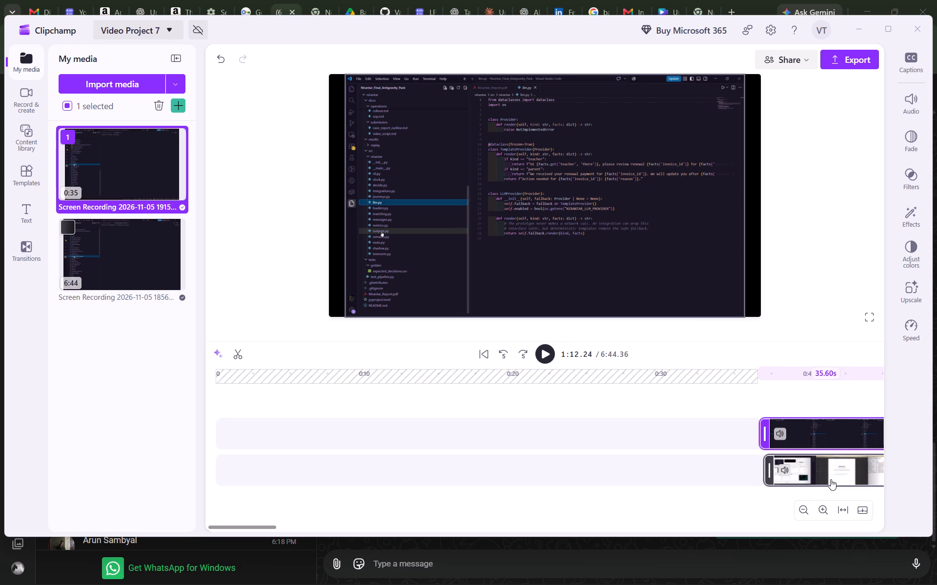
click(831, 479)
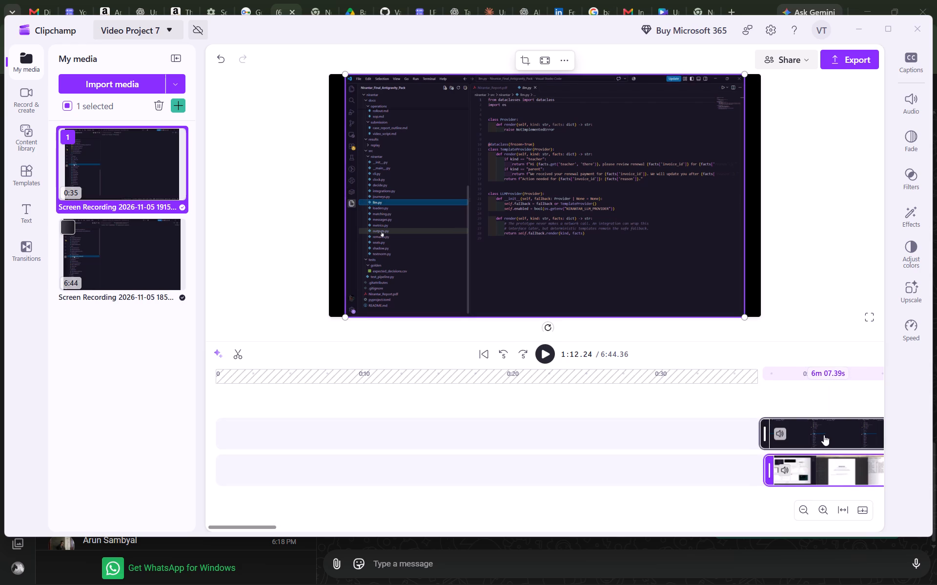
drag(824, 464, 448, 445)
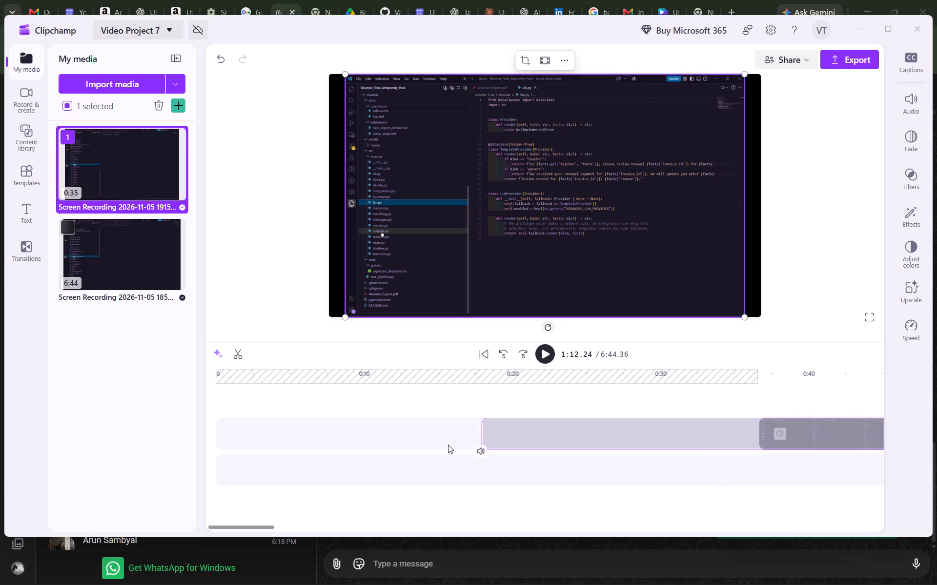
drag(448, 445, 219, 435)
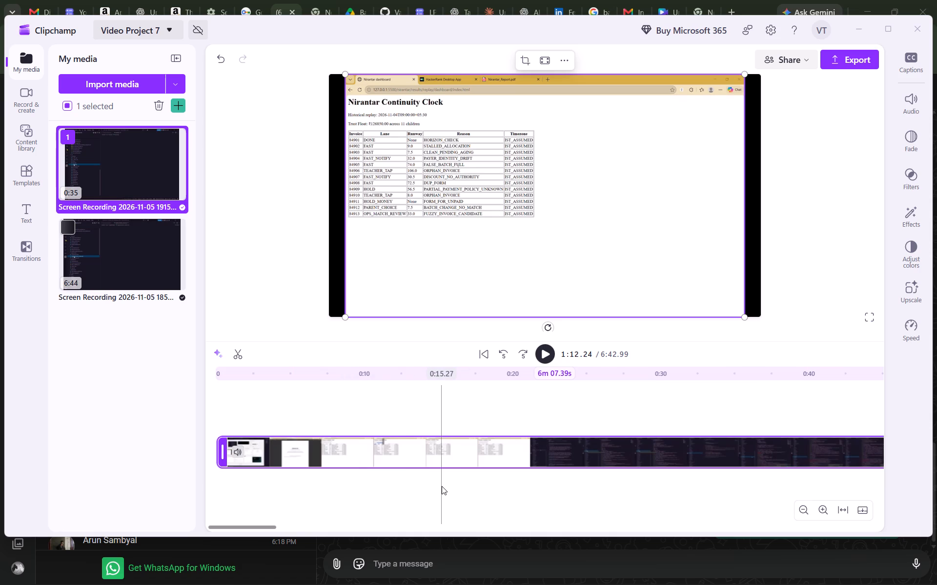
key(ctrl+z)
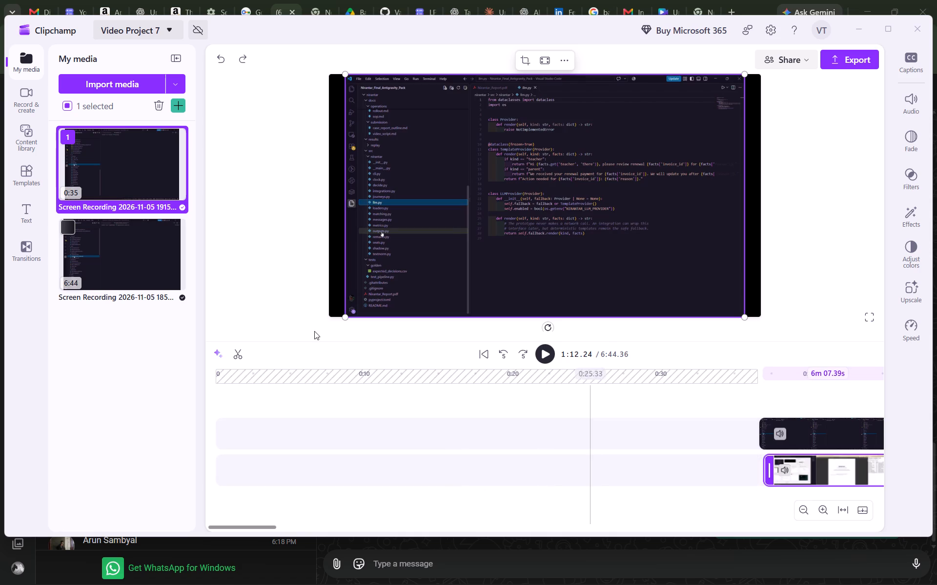
Play the timeline from 1:12.24 to review the footage there.
click(117, 253)
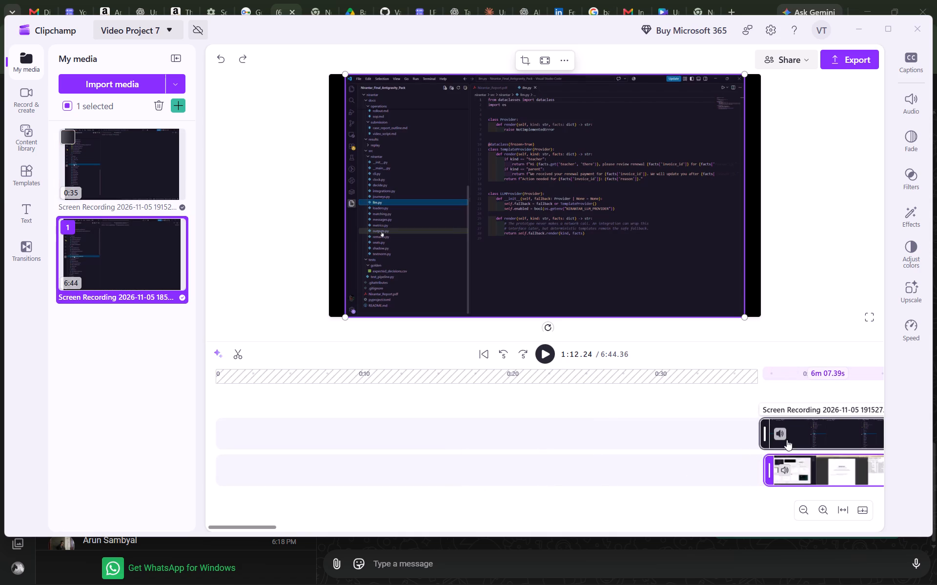
click(818, 438)
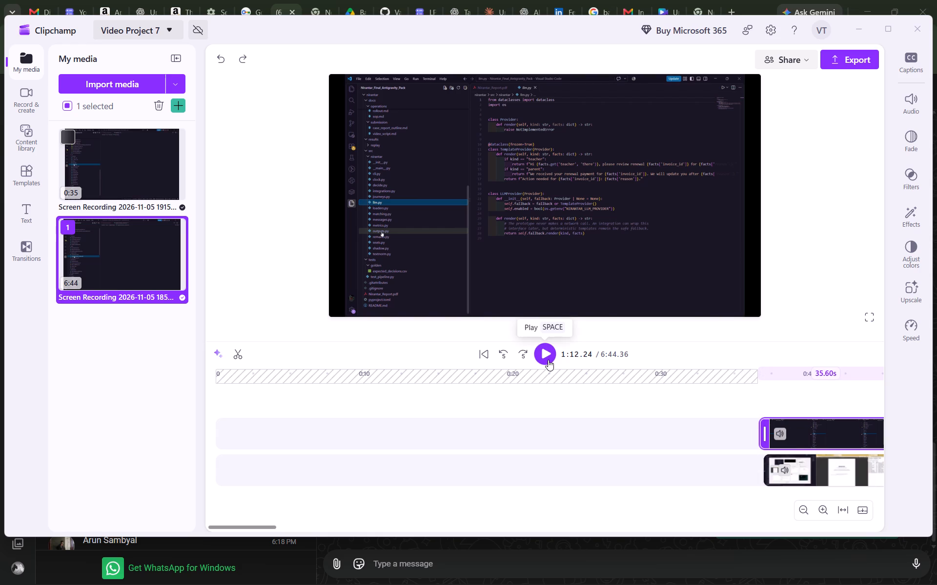
click(548, 360)
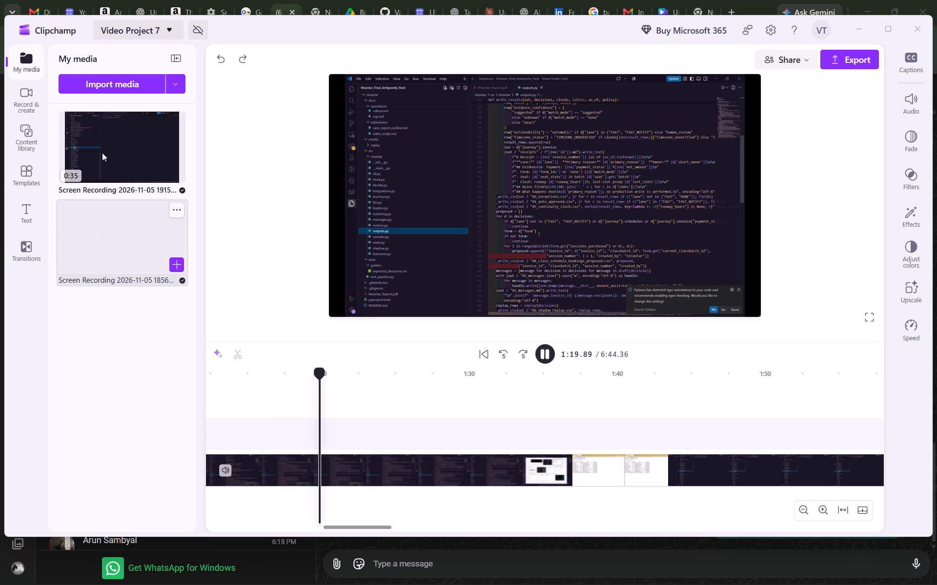
Add a second copy of Screen Recording 2026-11-05 191527.mp4 to the timeline, placed directly after the first copy at about 1:12.
click(114, 223)
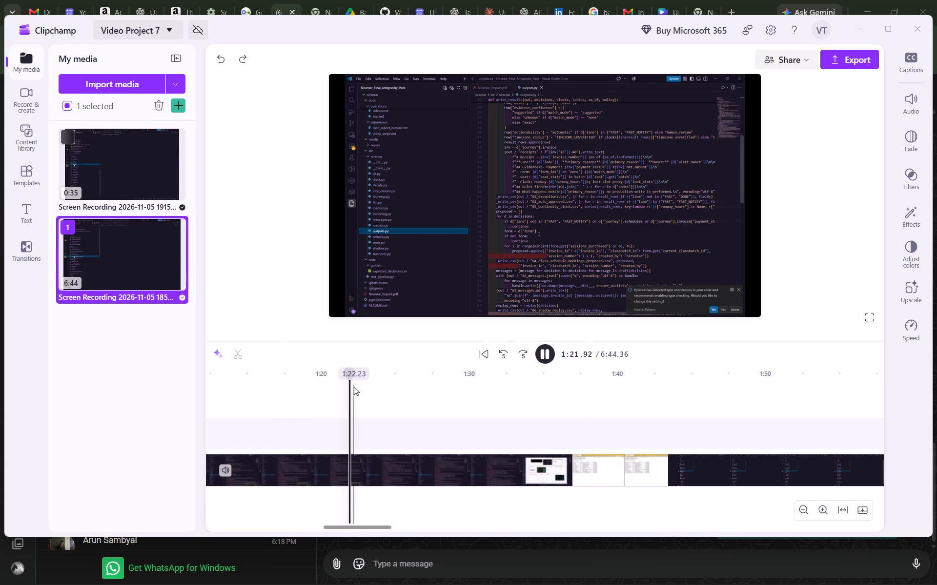
click(118, 191)
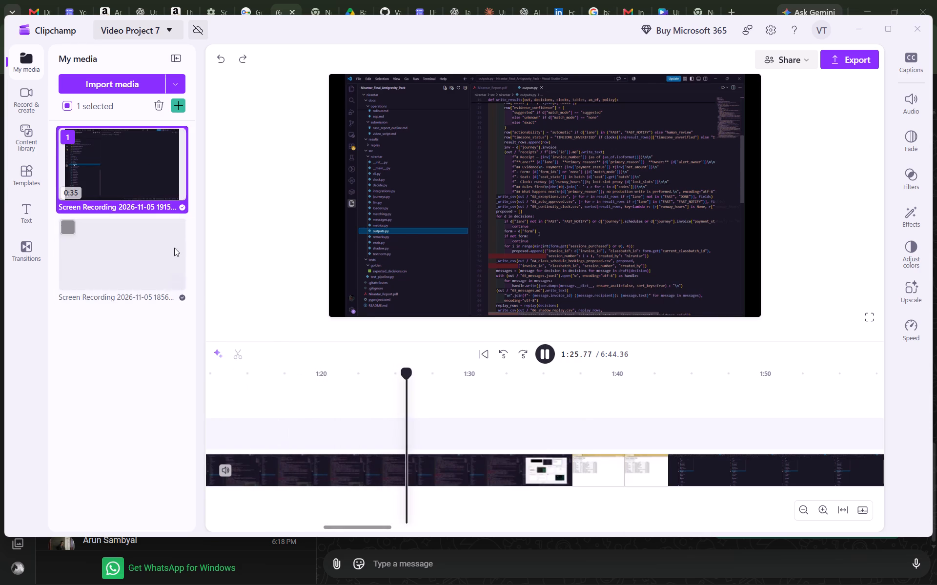
click(179, 193)
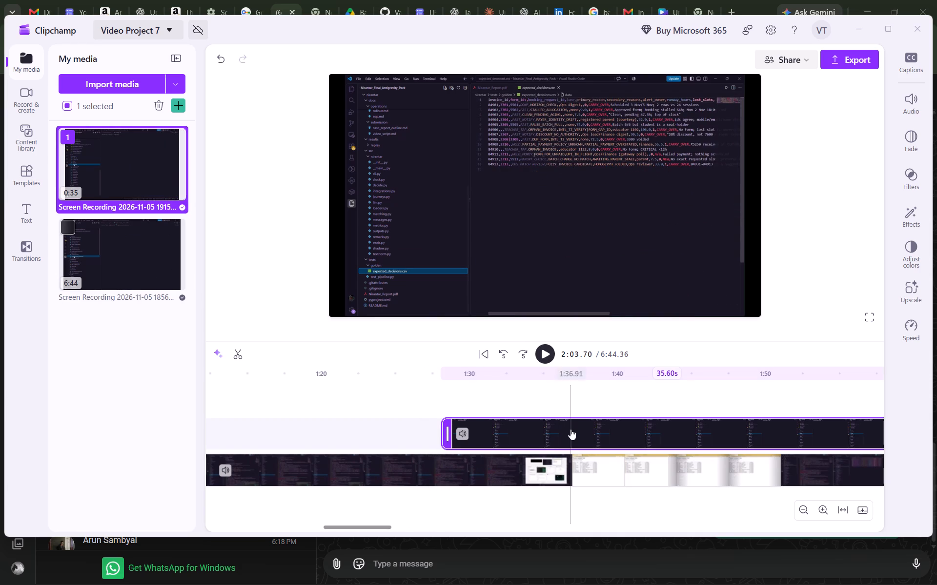
drag(570, 429, 319, 426)
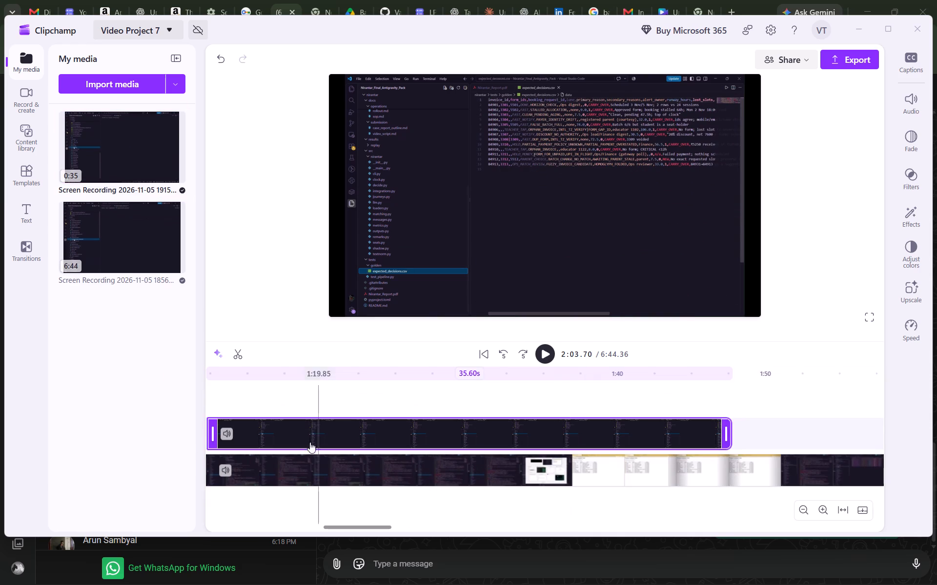
drag(297, 459, 824, 390)
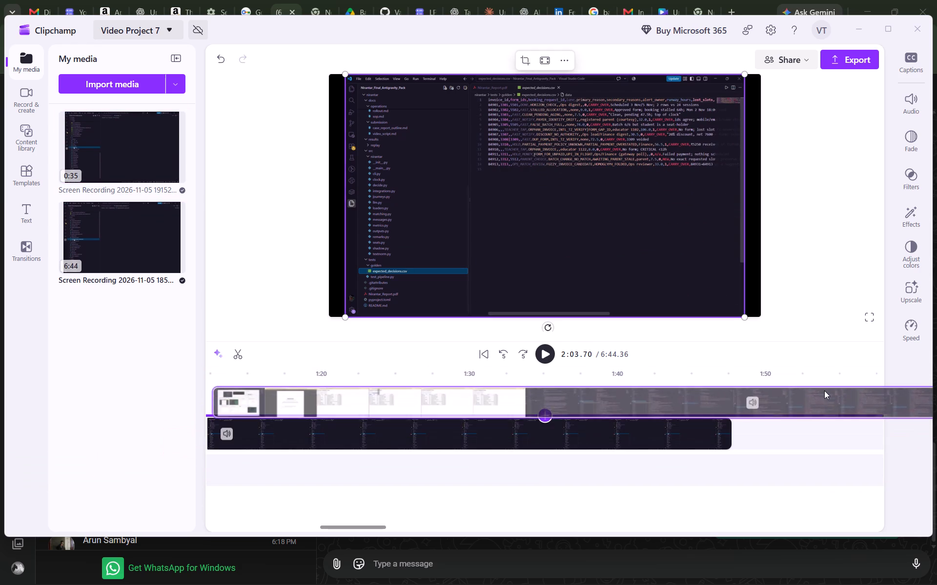
drag(824, 390, 933, 423)
scroll(831, 393, right, 1)
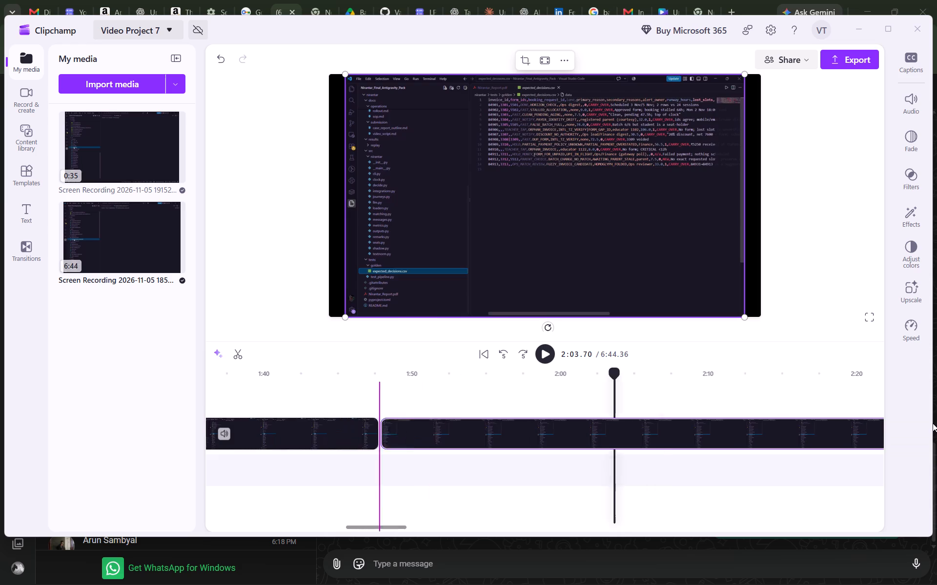
click(479, 495)
Review the assembled timeline by playing it from 1:54.59 and from the beginning of the first clip at about 0:37.
scroll(361, 516, right, 2)
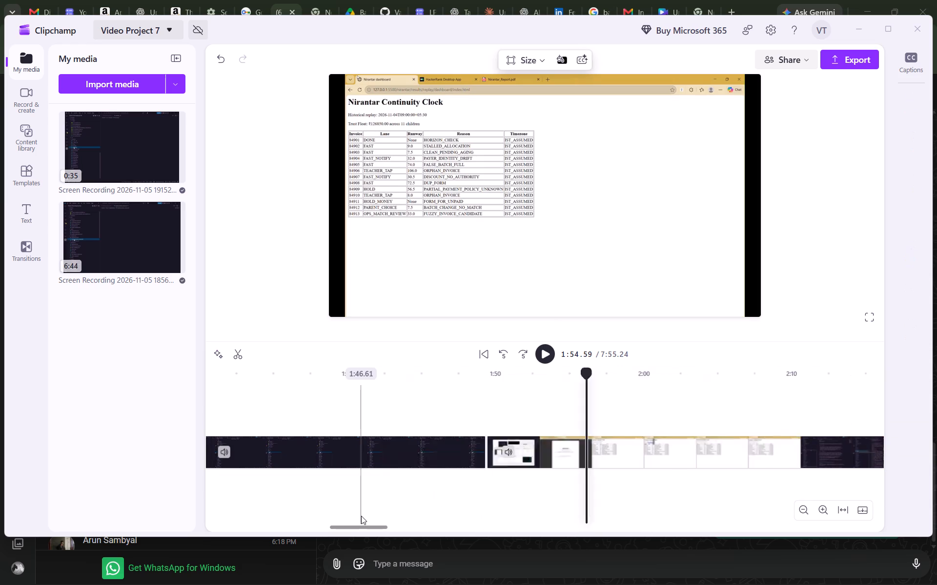
scroll(361, 516, right, 4)
scroll(361, 516, left, 2)
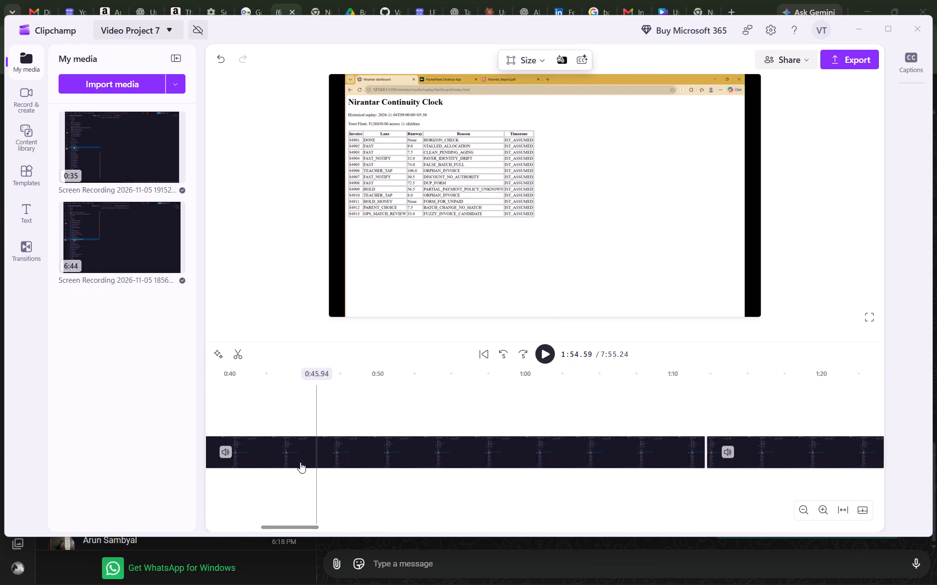
click(550, 354)
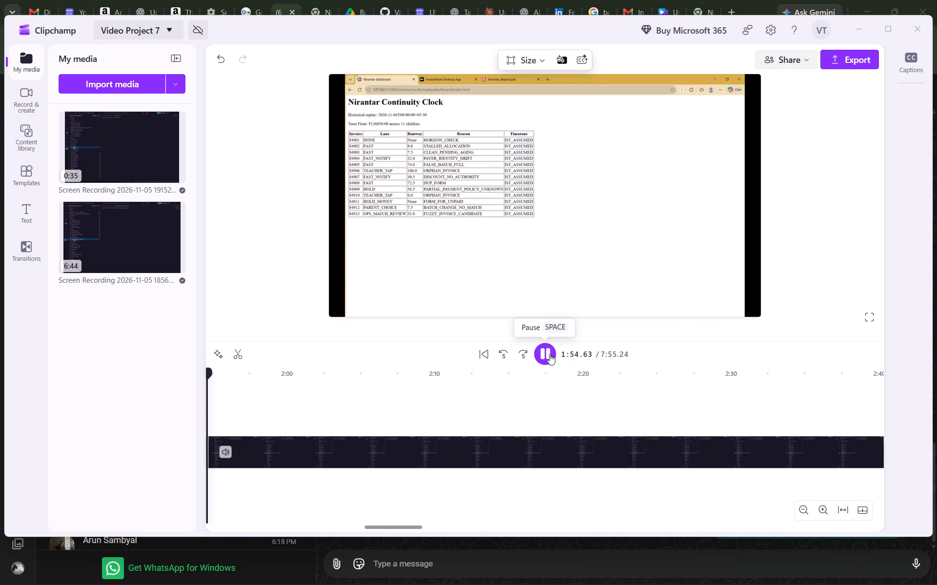
scroll(398, 401, right, 2)
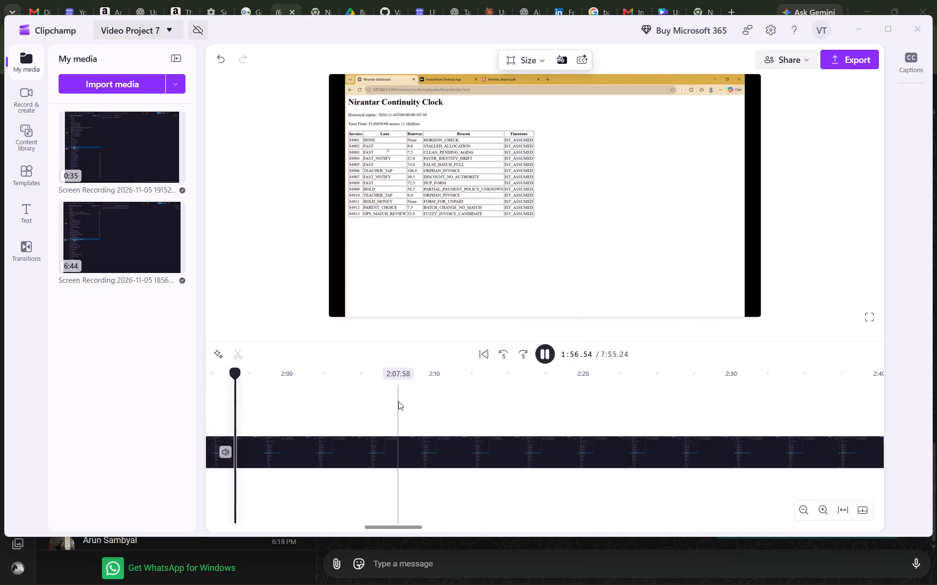
scroll(398, 401, right, 5)
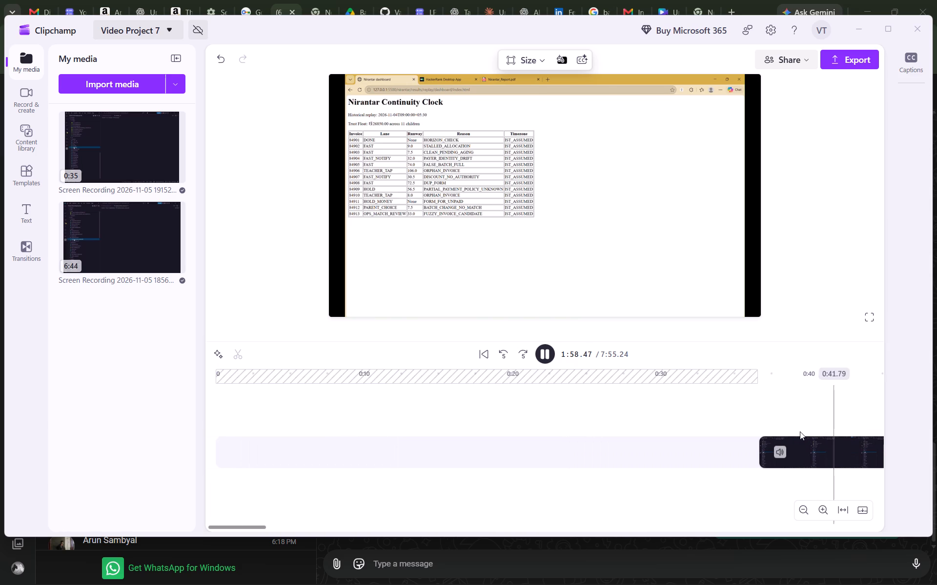
click(765, 430)
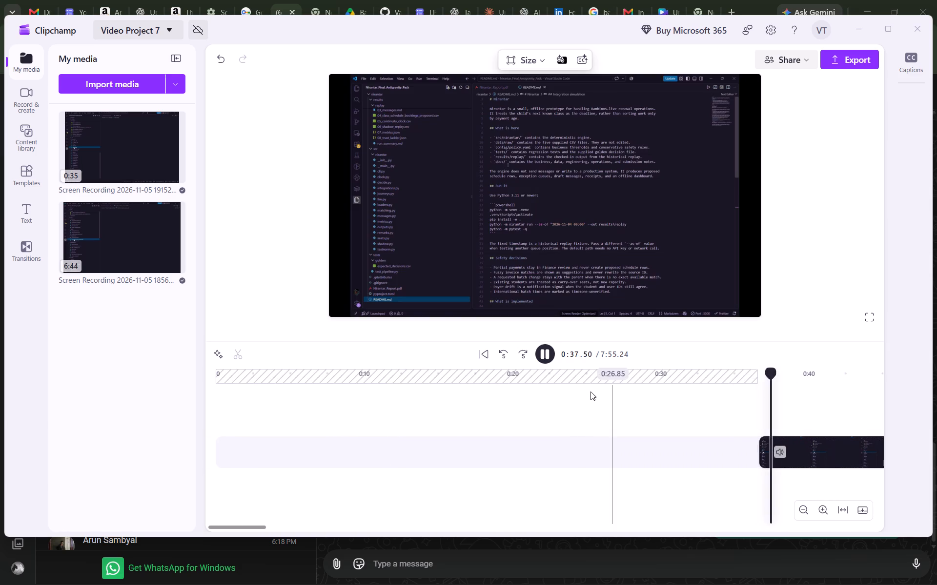
scroll(506, 483, left, 3)
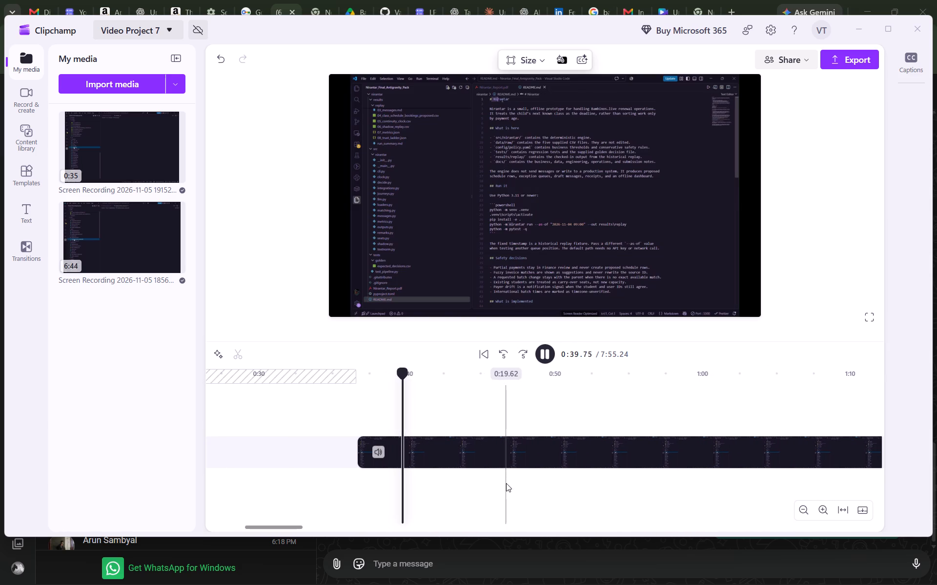
click(549, 361)
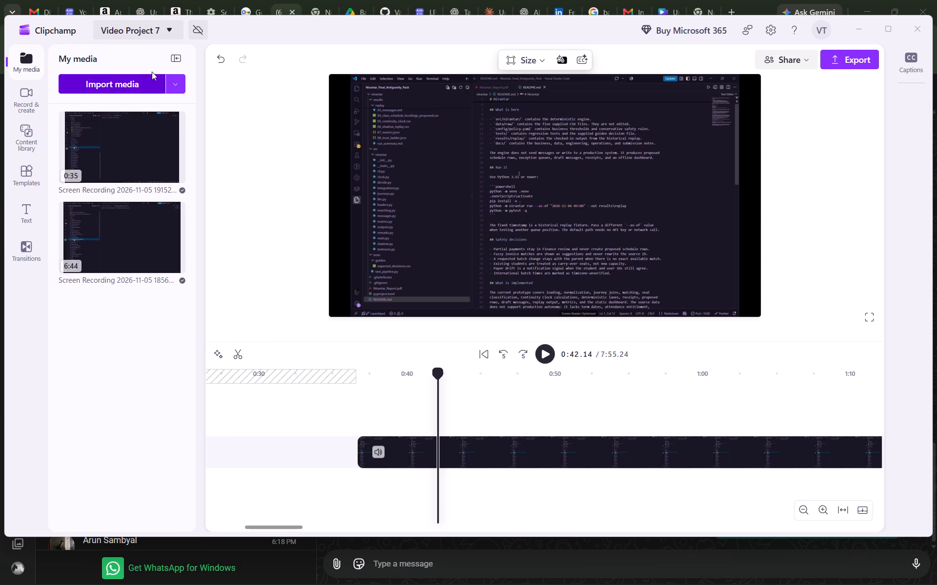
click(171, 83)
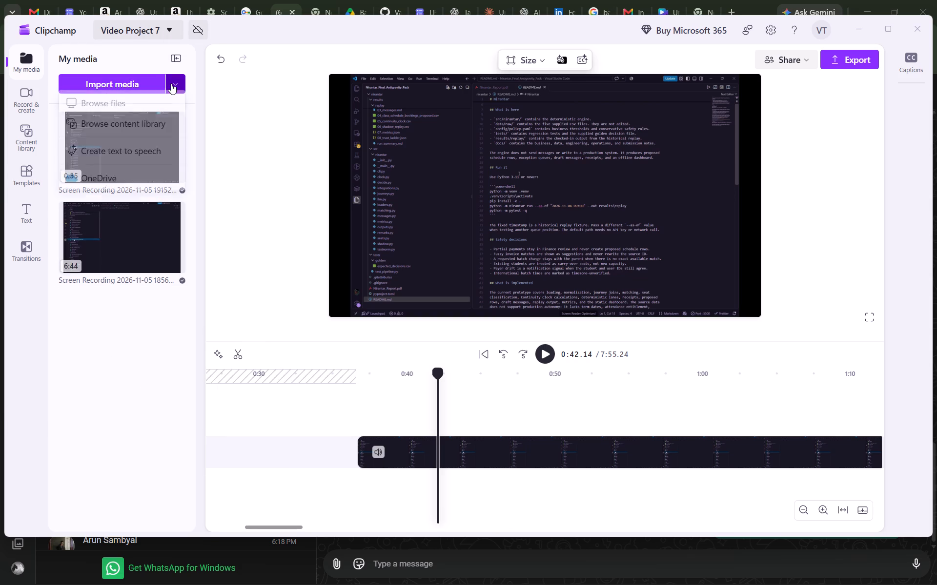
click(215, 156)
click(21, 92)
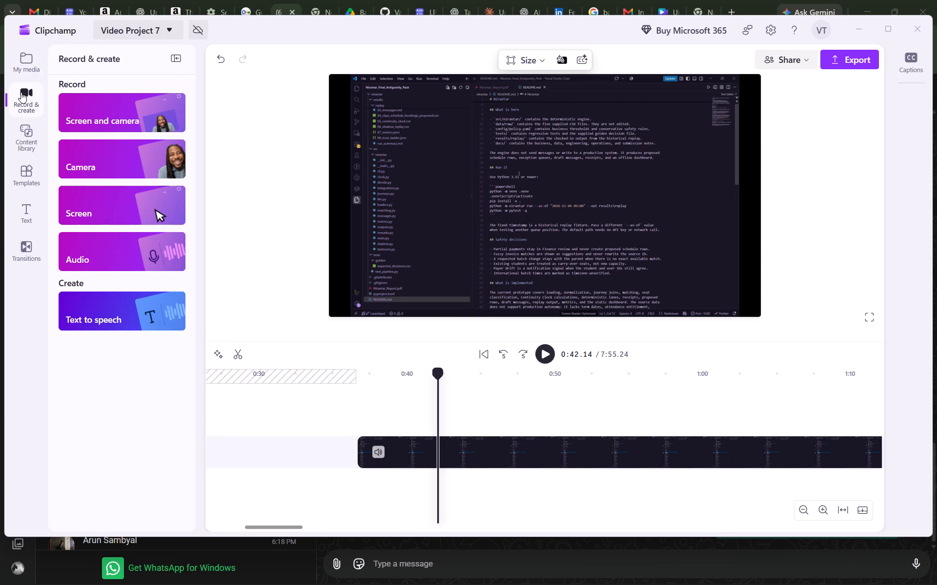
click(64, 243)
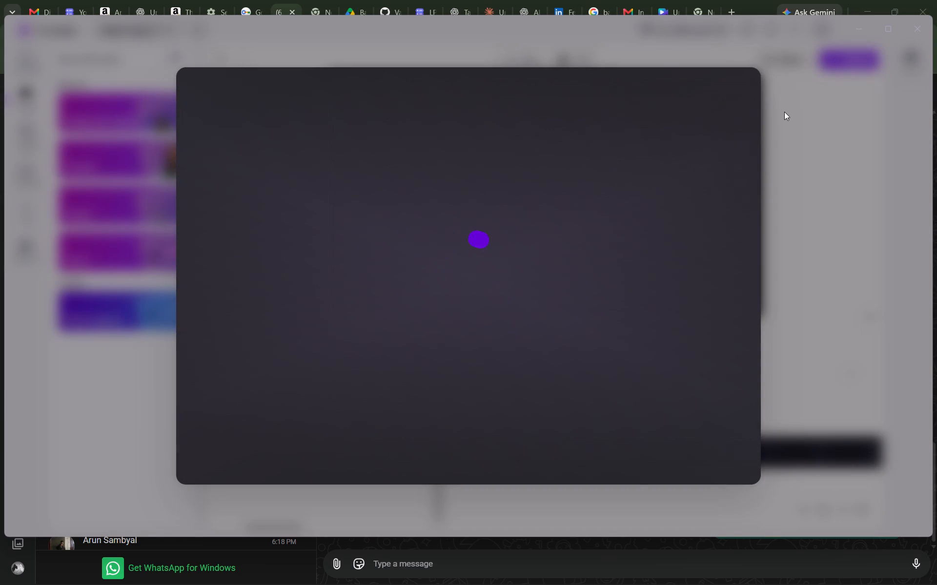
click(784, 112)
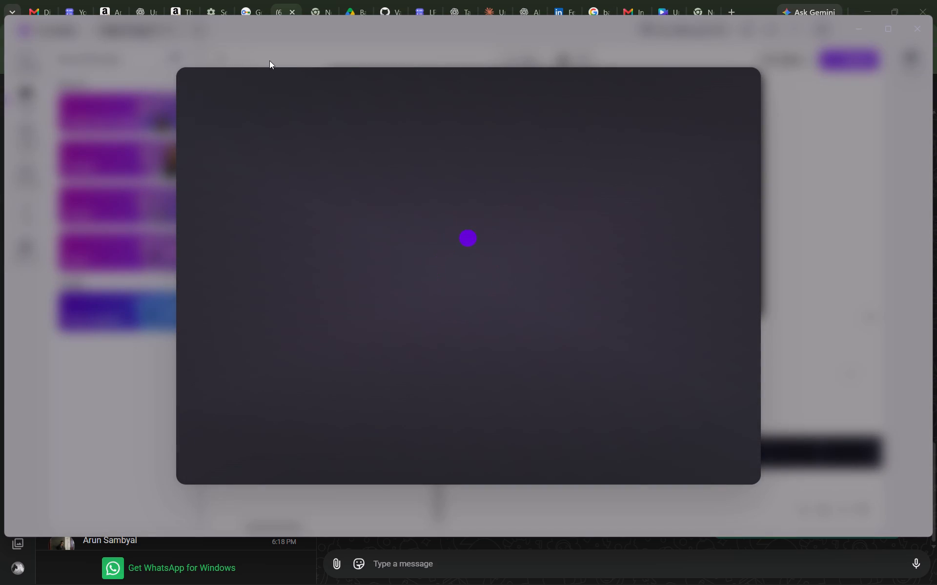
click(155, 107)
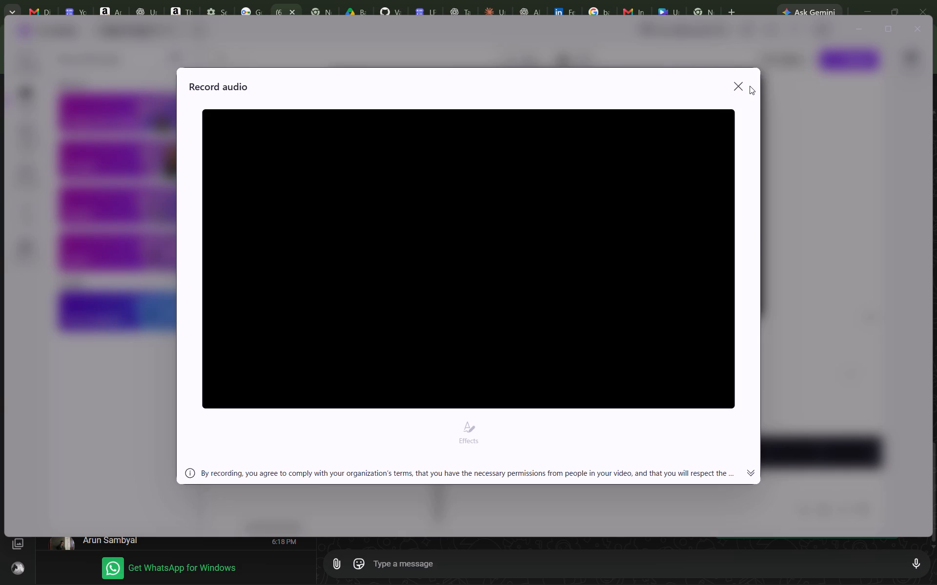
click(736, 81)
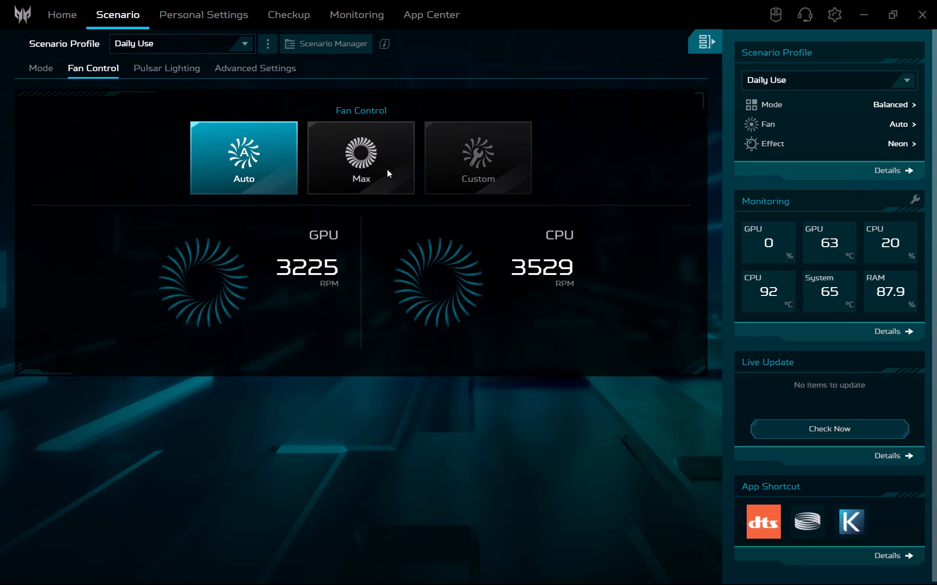
In PredatorSense, set the fan control of the Daily Use scenario profile to Max.
click(362, 160)
Switch the scenario profile to Gaming and set its fan control to Custom with the GPU fan speed at its maximum.
click(181, 48)
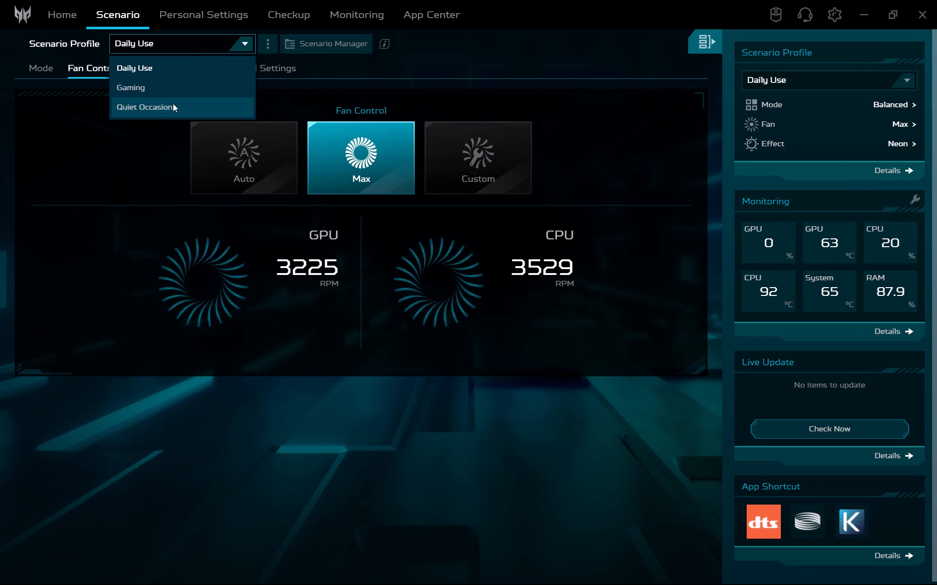
click(162, 94)
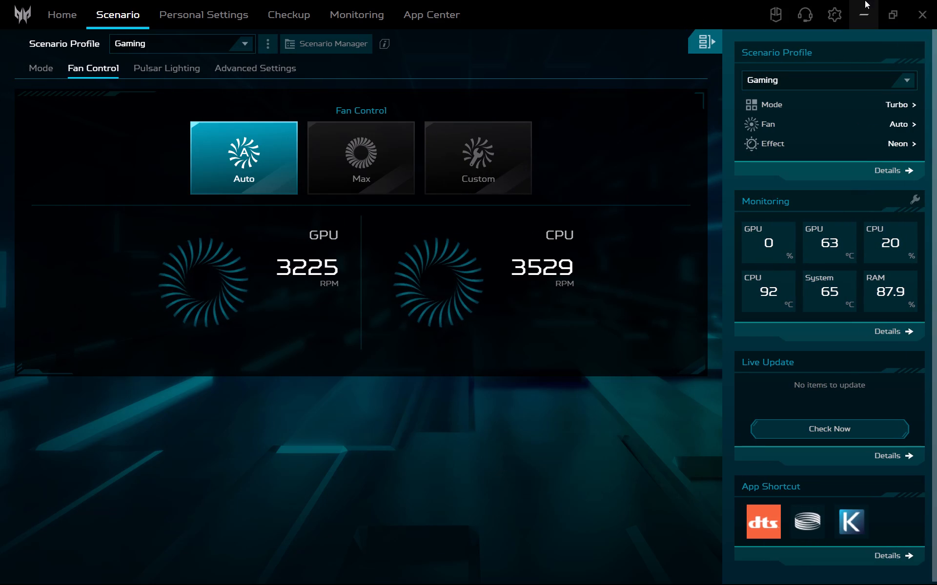
click(346, 137)
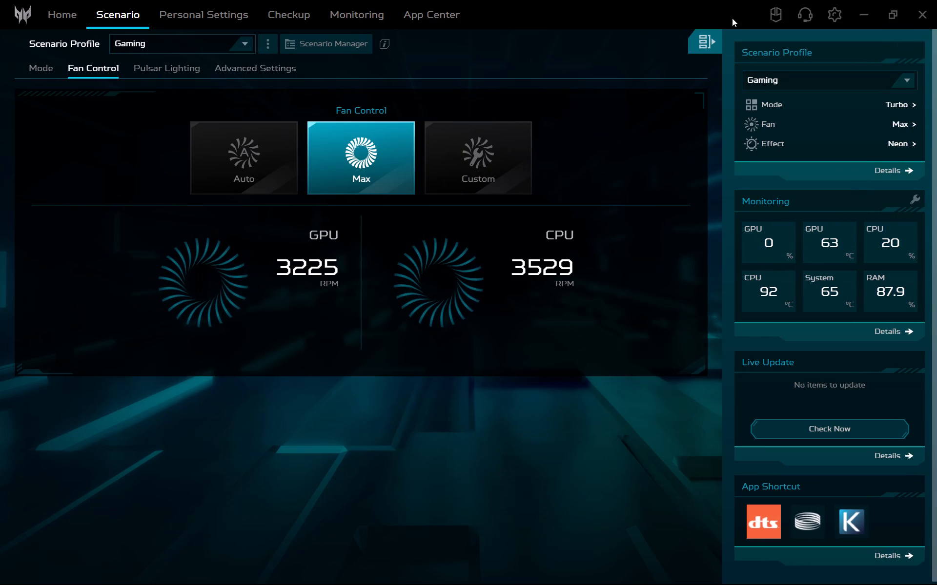
click(466, 177)
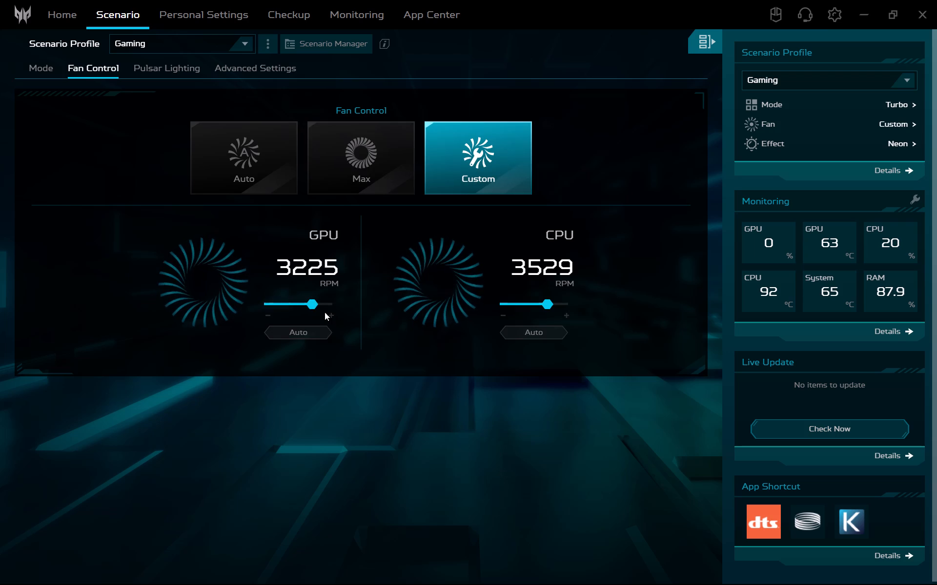
drag(314, 307, 359, 310)
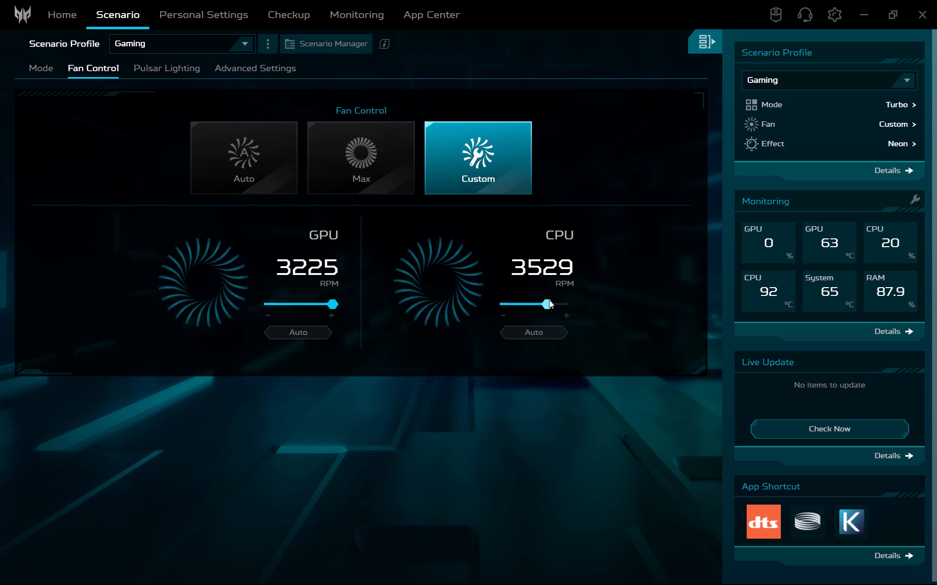
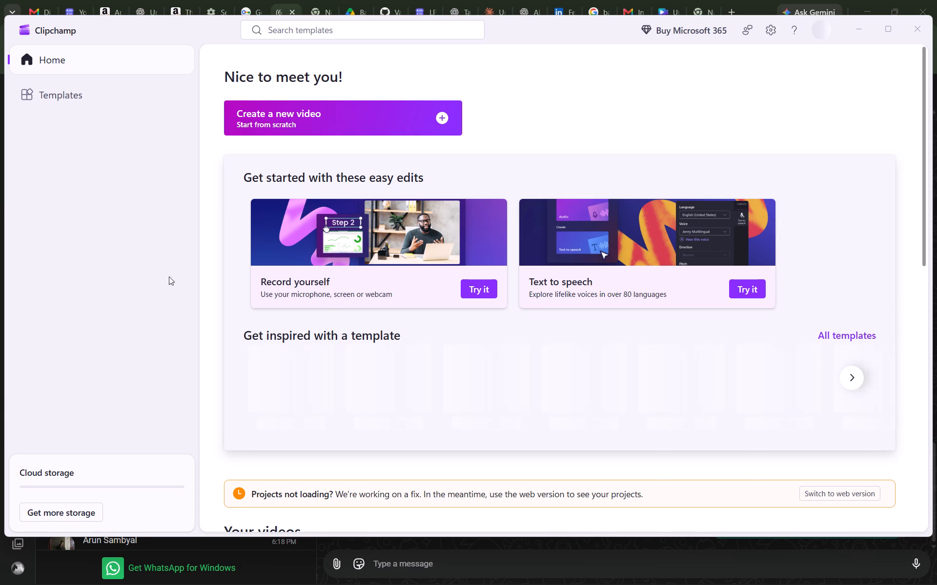
Back in Clipchamp, find Video Project 7 among the saved videos on the home page and open it for editing.
scroll(139, 373, down, 3)
scroll(224, 402, down, 3)
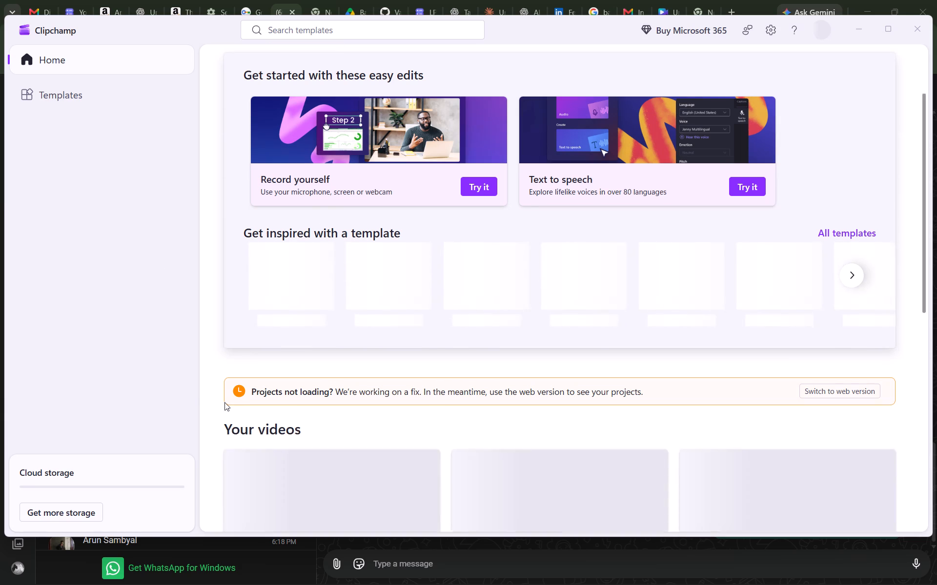
scroll(224, 402, down, 1)
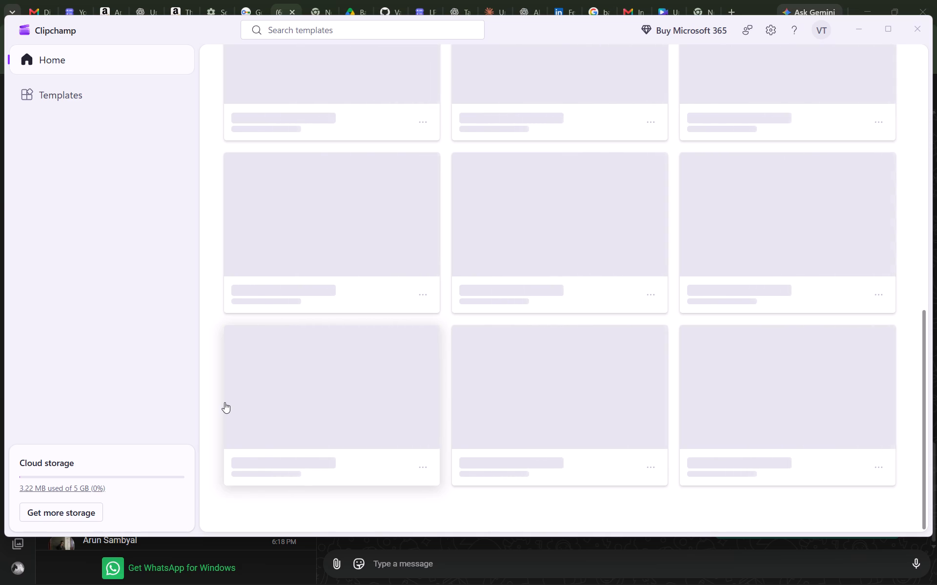
scroll(224, 402, up, 2)
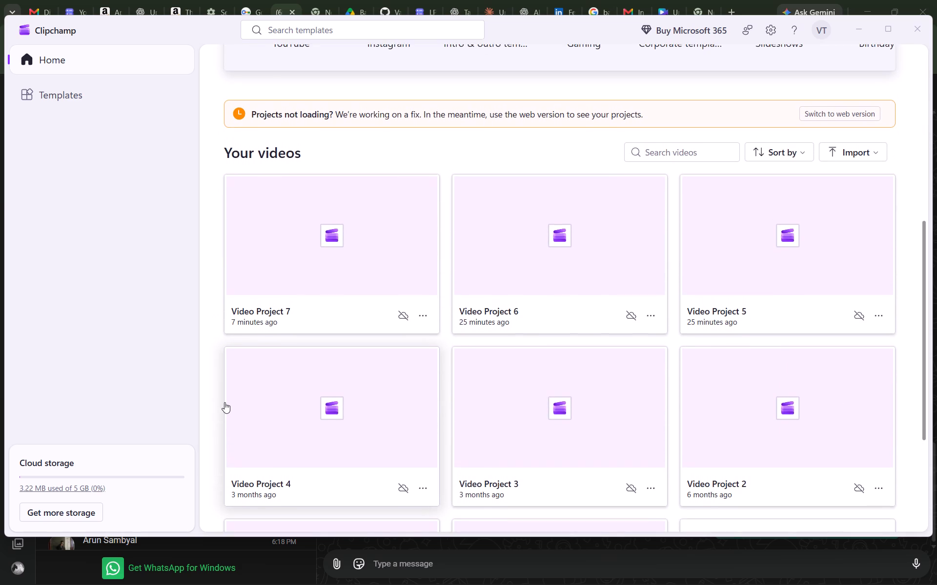
click(420, 316)
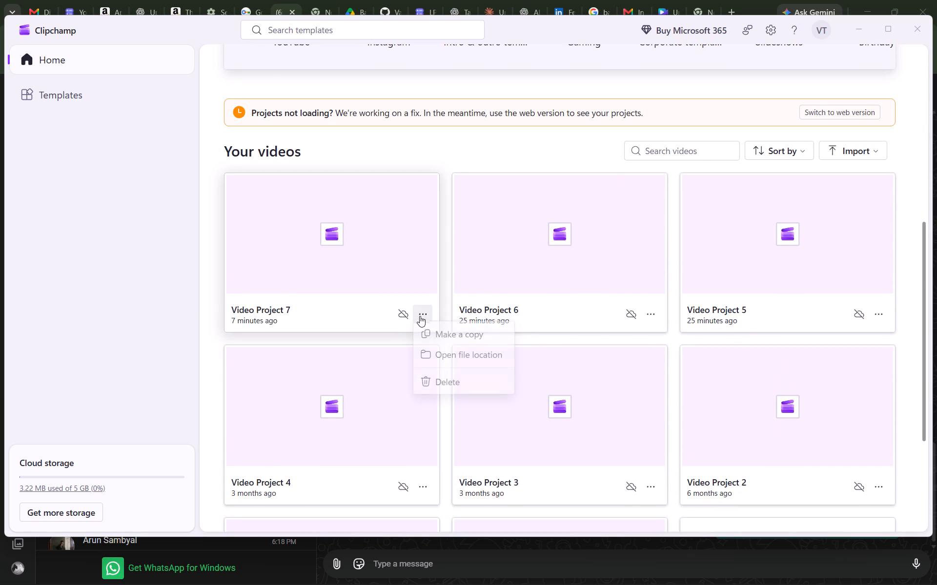
click(335, 281)
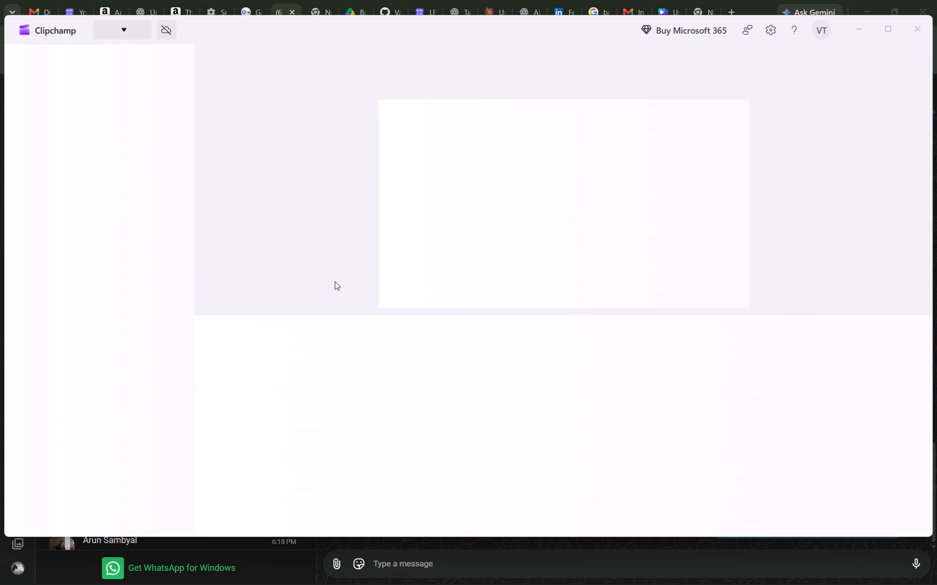
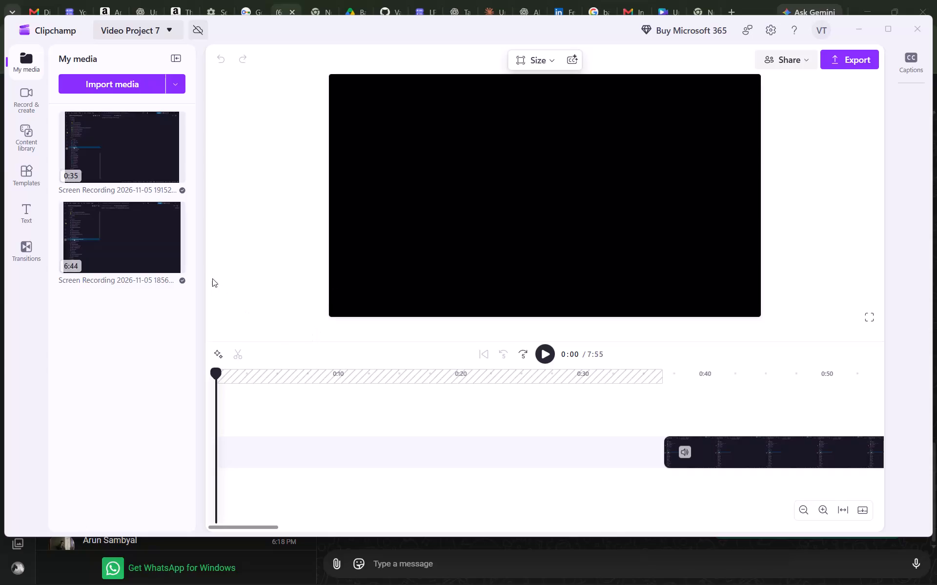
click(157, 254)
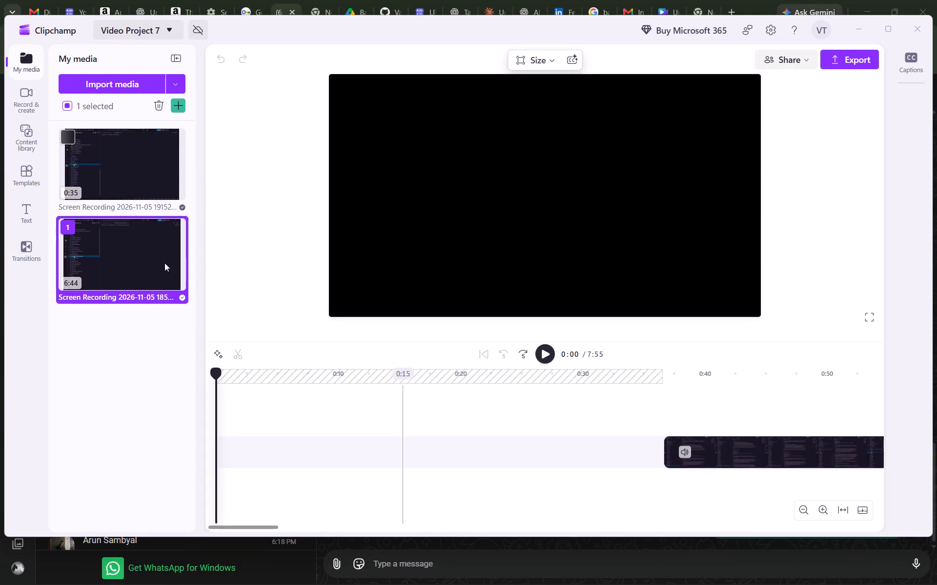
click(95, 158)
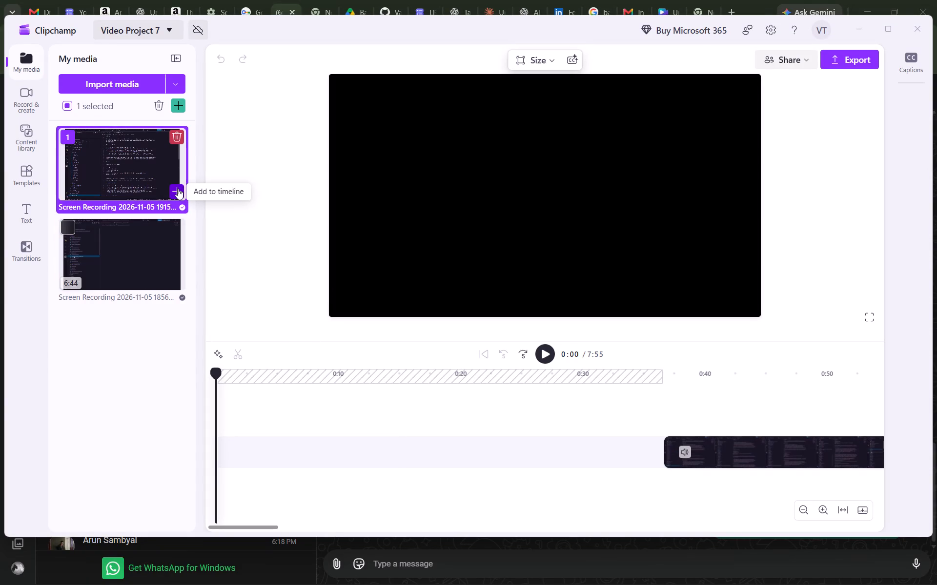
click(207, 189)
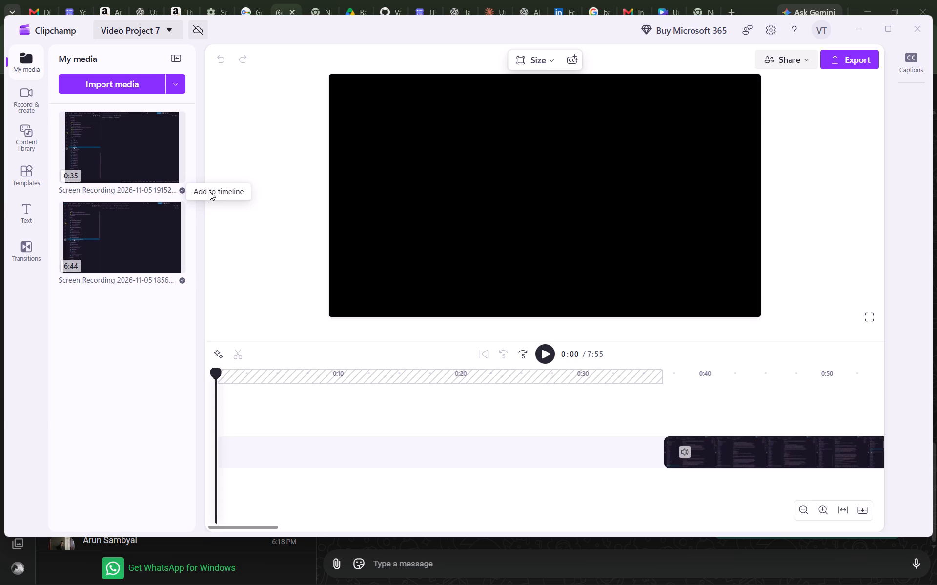
Move the first 35-second clip to the very start of the timeline at 0:00, closing the opening gap.
scroll(534, 501, left, 4)
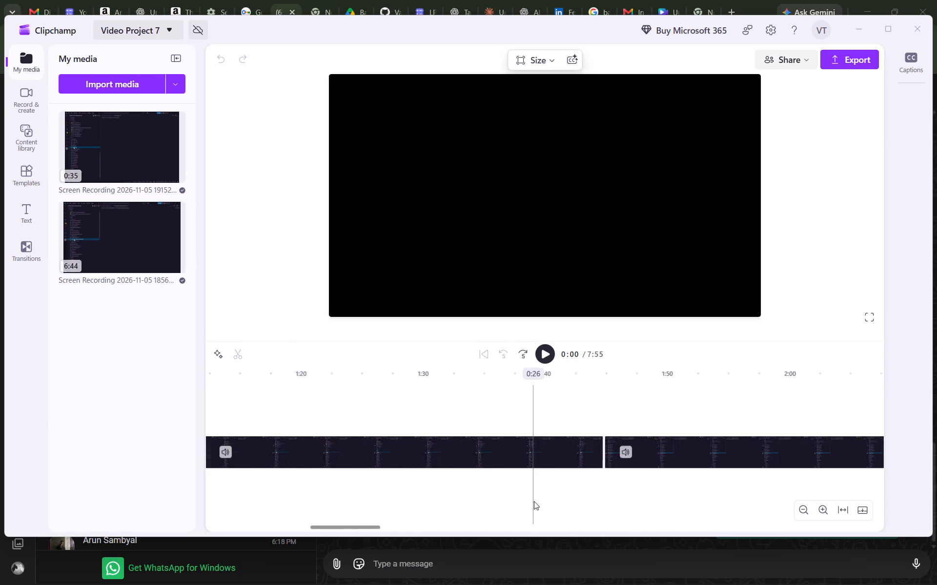
scroll(534, 501, left, 1)
scroll(534, 501, right, 4)
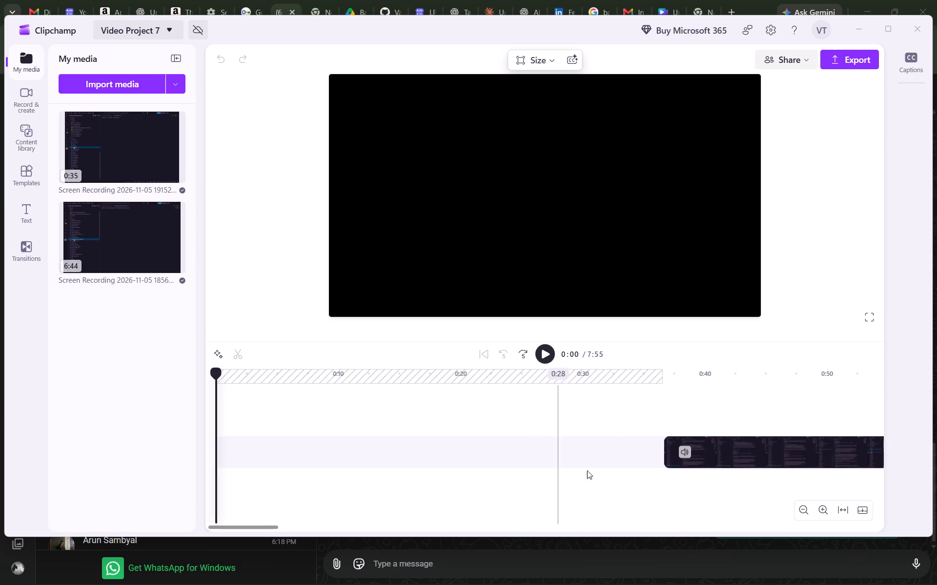
drag(667, 448, 634, 455)
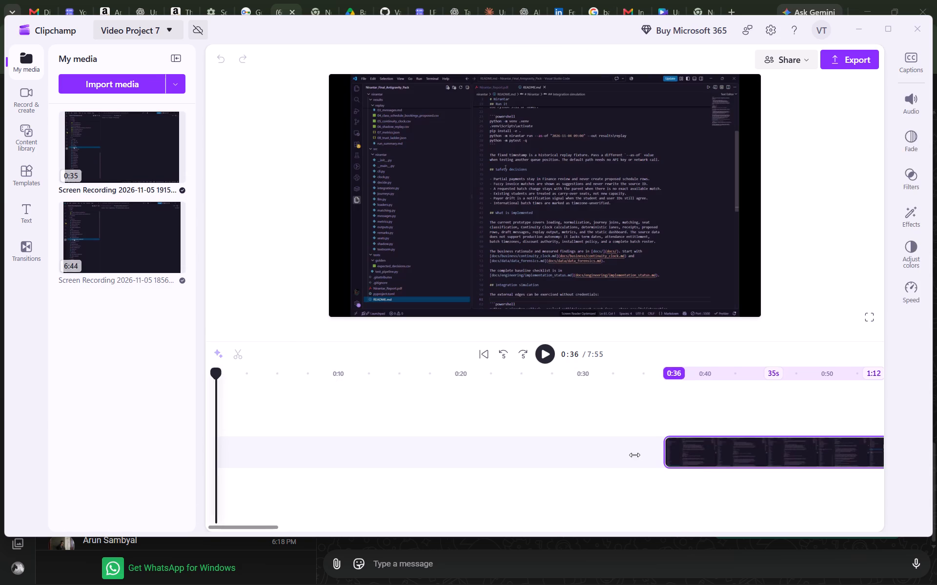
drag(634, 455, 633, 454)
drag(713, 454, 406, 480)
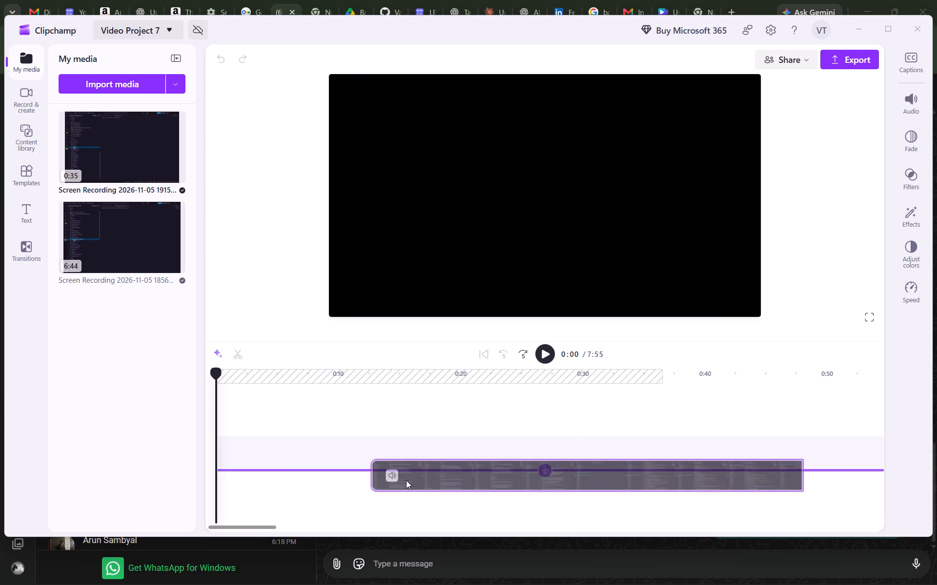
drag(406, 480, 405, 480)
drag(405, 480, 256, 426)
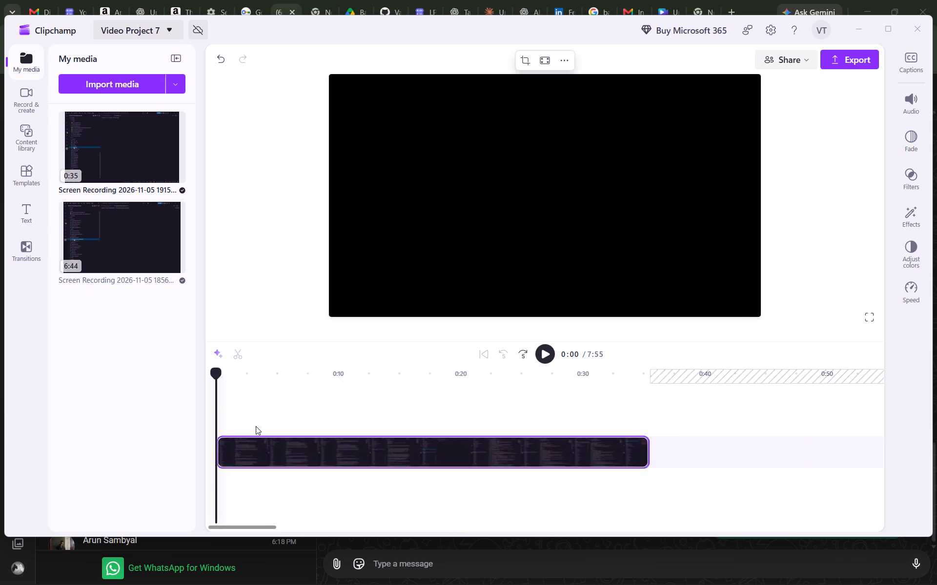
Move the second 35-second clip earlier on the same track so it directly follows the first clip without a gap.
scroll(637, 397, left, 6)
scroll(637, 397, right, 2)
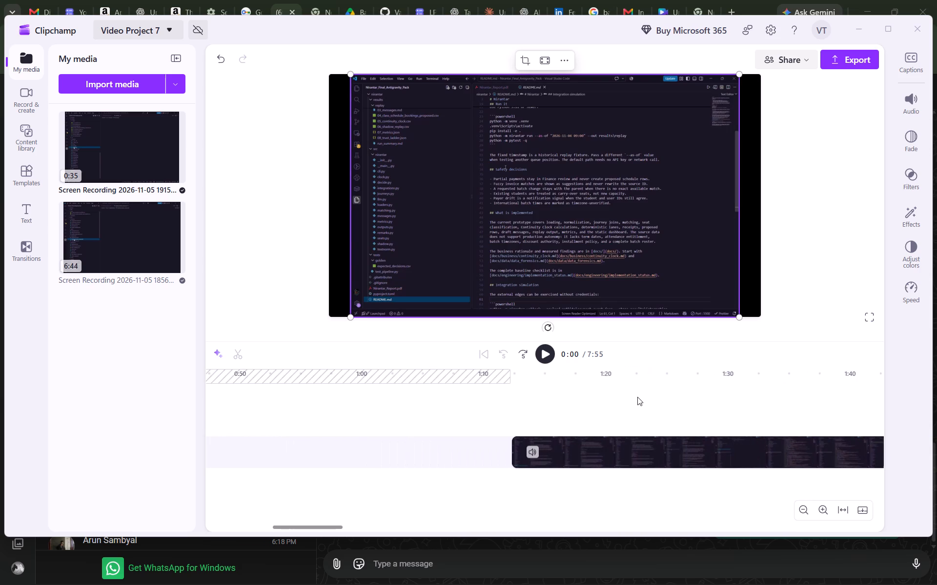
drag(631, 445, 337, 472)
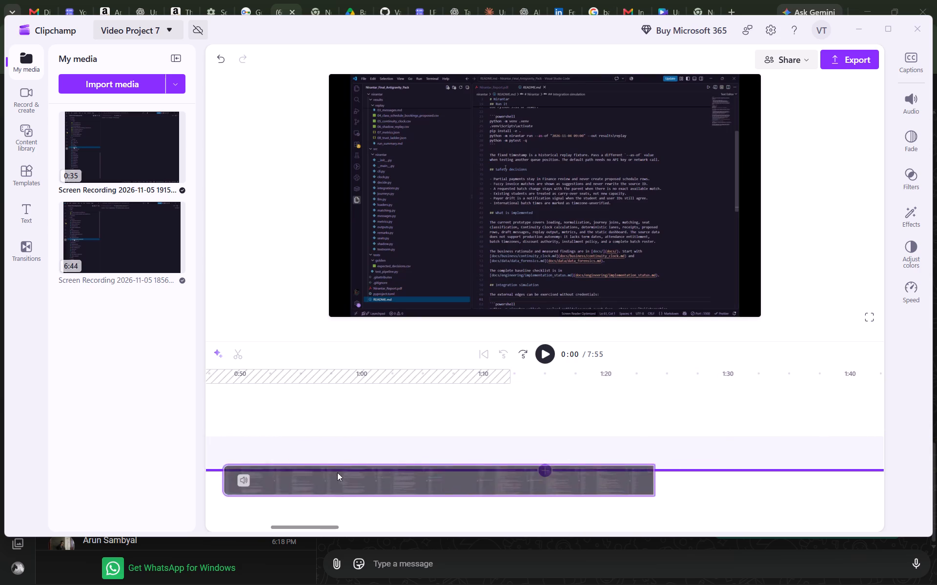
drag(337, 472, 268, 450)
scroll(400, 404, right, 5)
scroll(400, 404, left, 1)
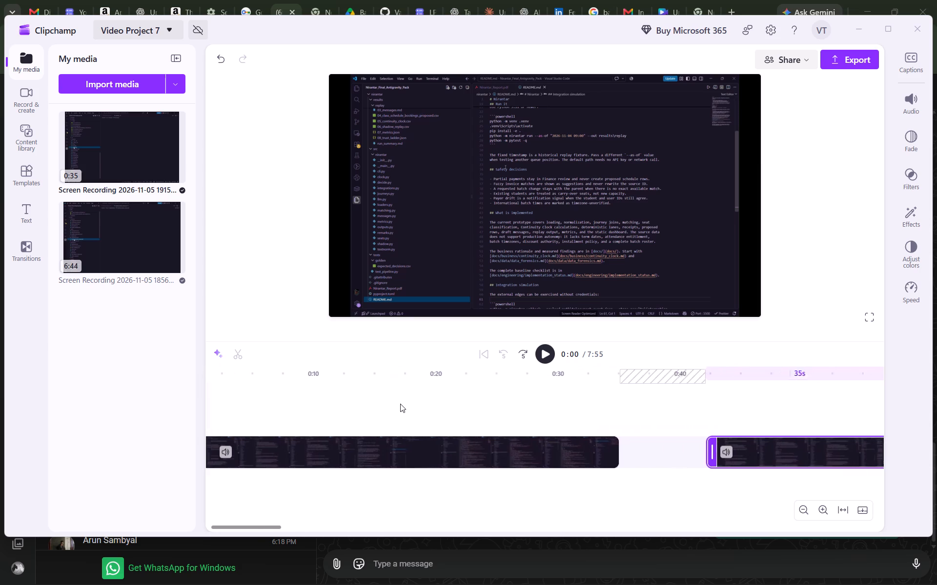
scroll(400, 404, left, 1)
drag(714, 440, 618, 446)
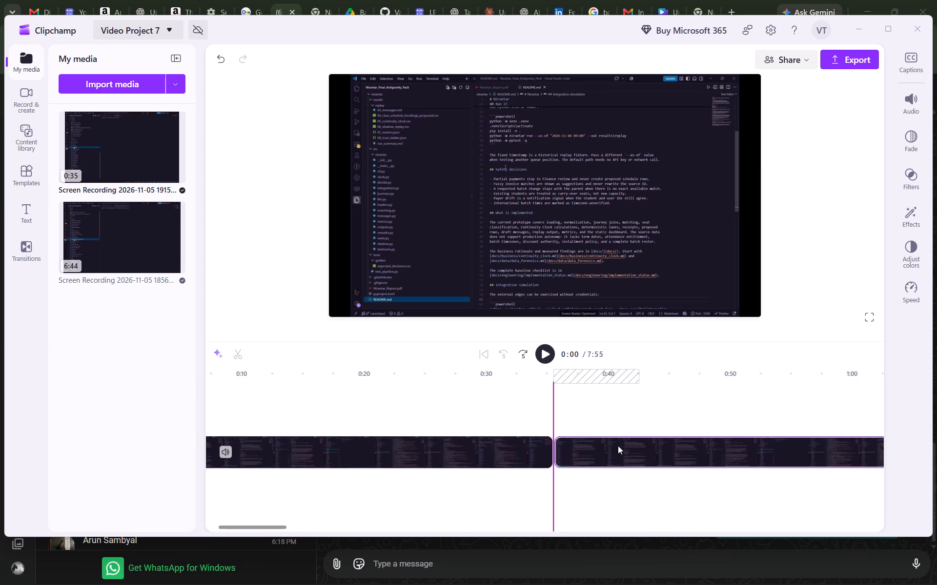
drag(618, 446, 617, 446)
Move the third clip directly after the second to close the remaining gap, and play back the opening seconds of the video.
scroll(606, 396, left, 5)
scroll(606, 396, right, 1)
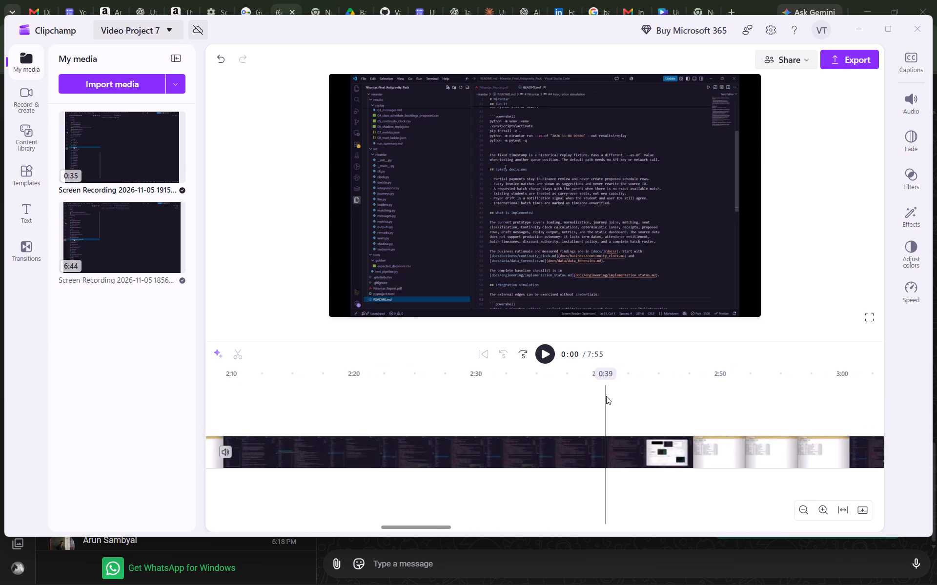
scroll(606, 396, right, 3)
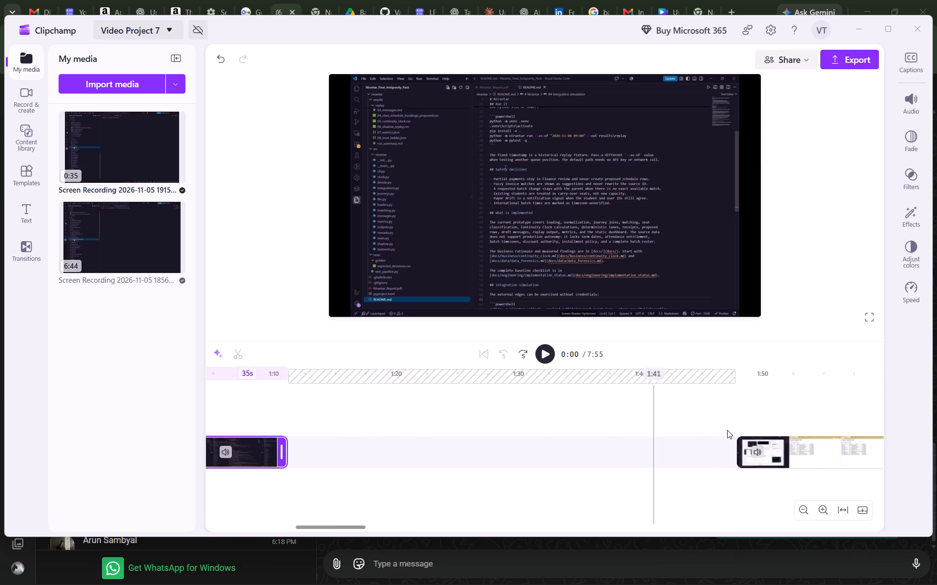
drag(821, 455, 364, 460)
scroll(463, 421, right, 6)
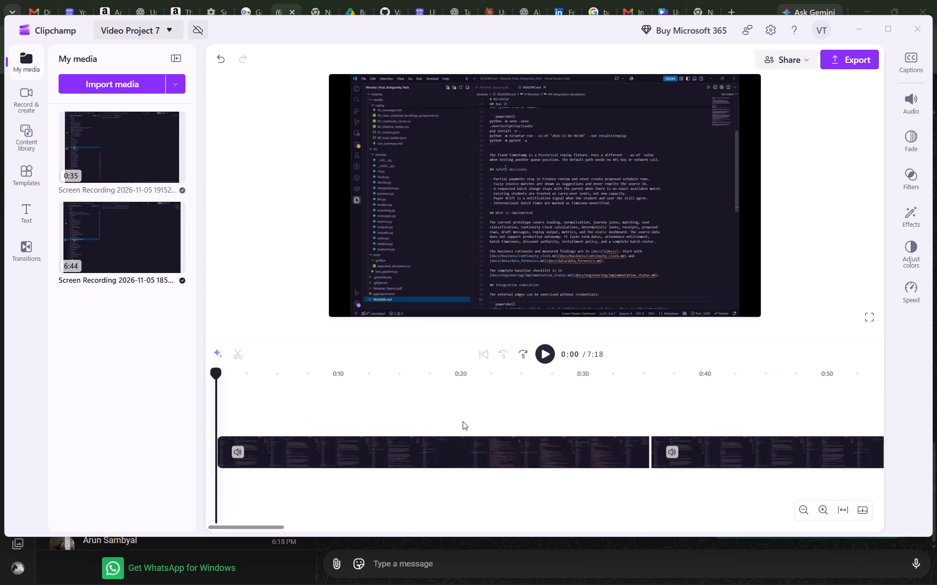
click(544, 357)
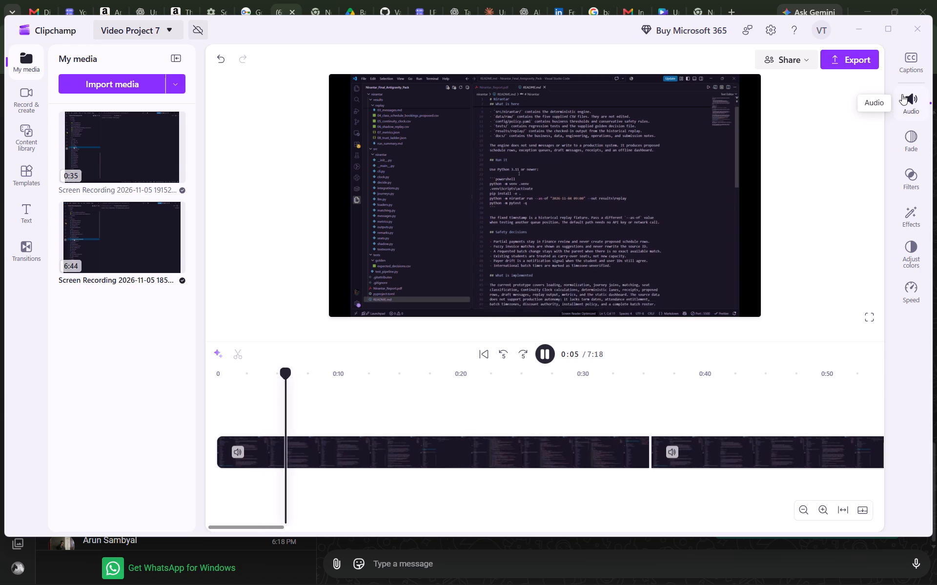
click(549, 350)
Set the video export quality to 720p and open the export file name for editing.
click(843, 57)
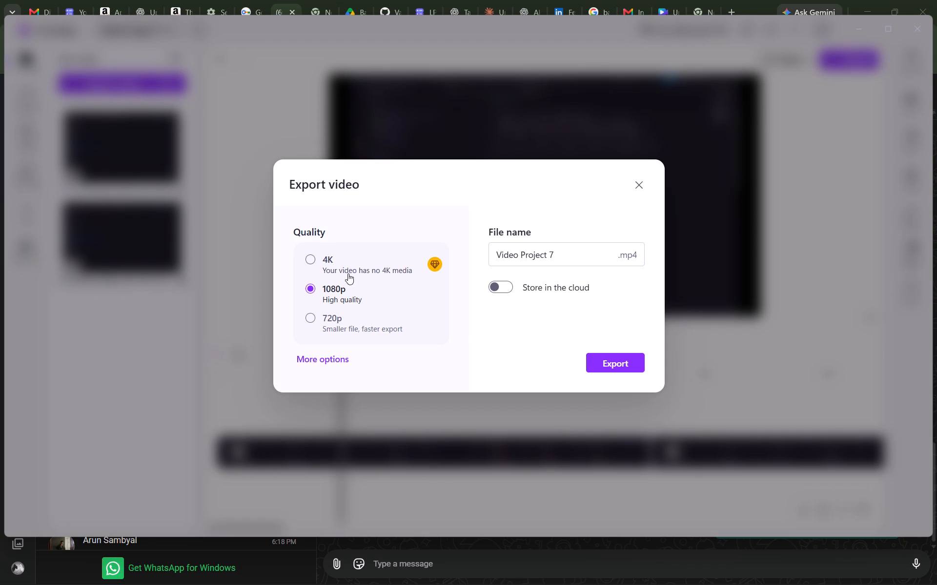
click(348, 325)
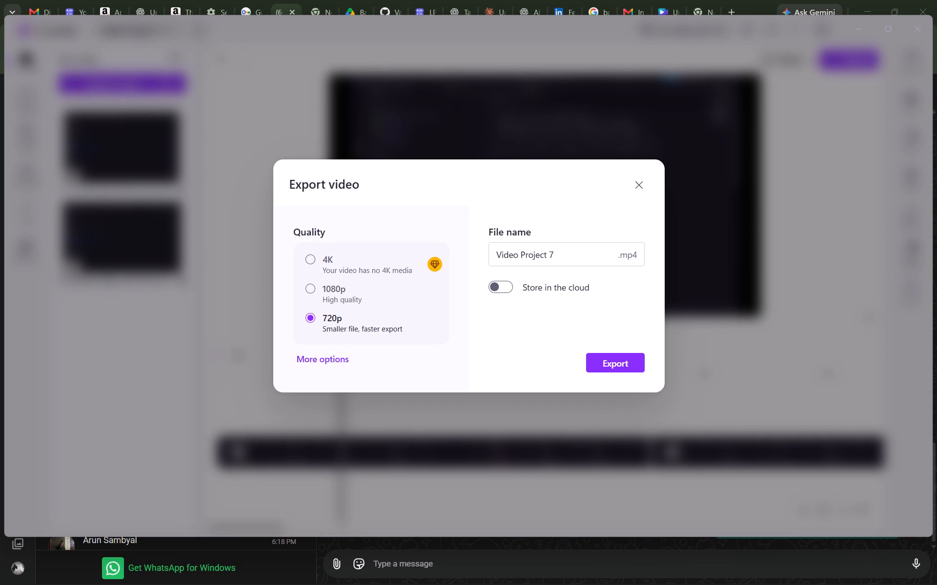
click(565, 251)
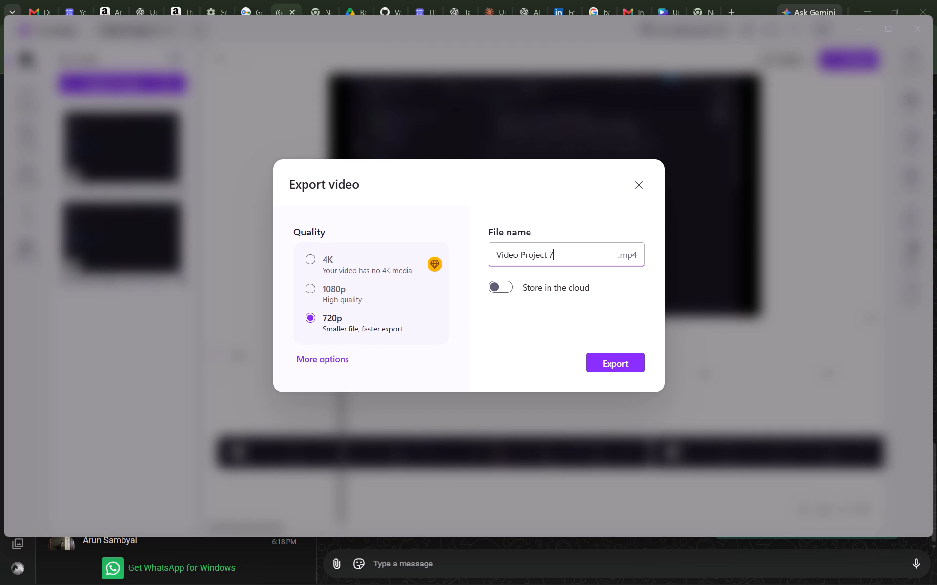
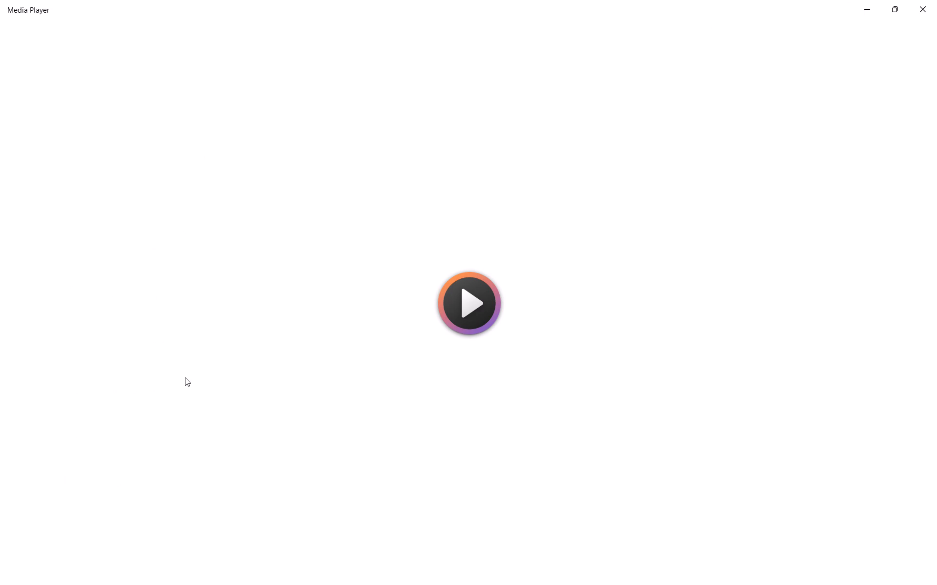
Close the Media Player window.
click(915, 0)
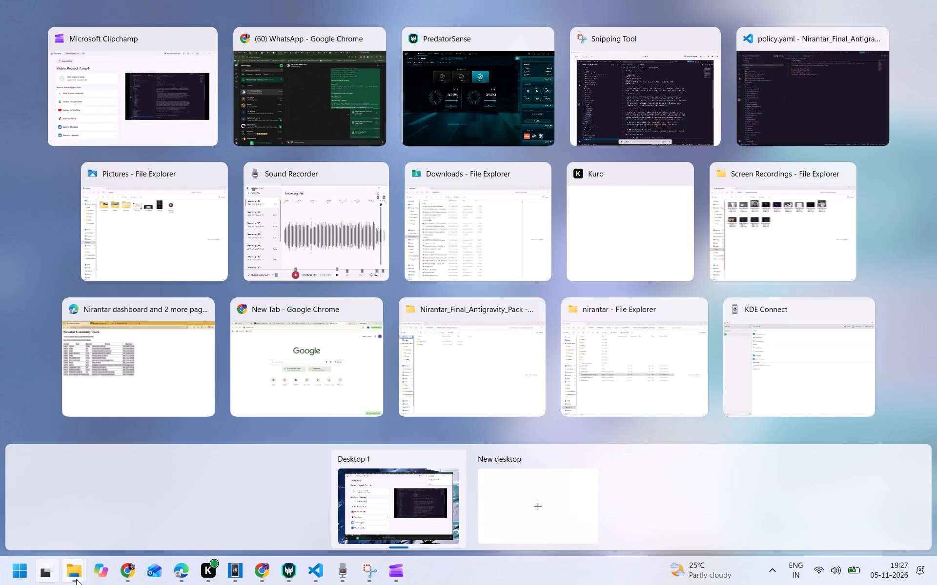
Switch to File Explorer's Screen Recordings window, check the Downloads folder for the exported Video Project 7.mp4, and minimize the window.
click(79, 578)
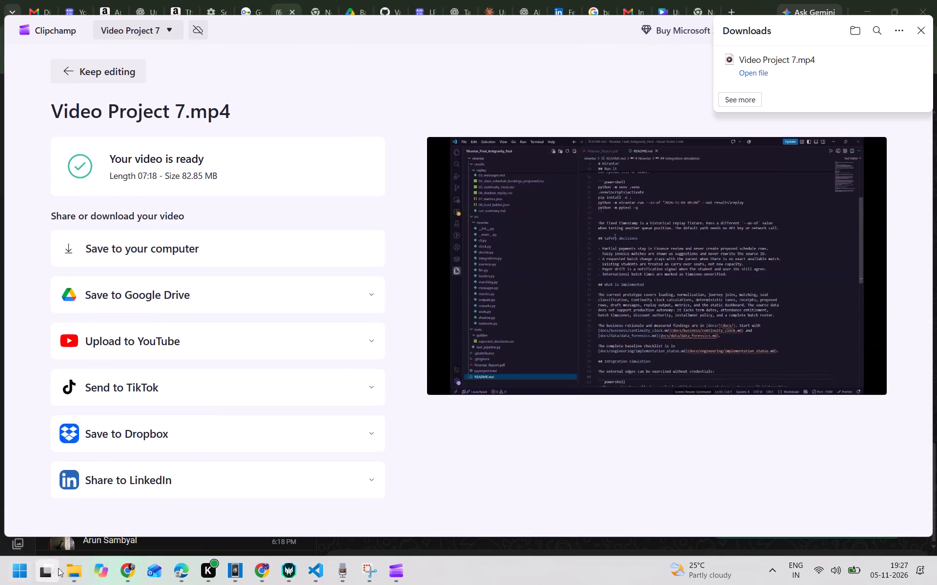
click(57, 536)
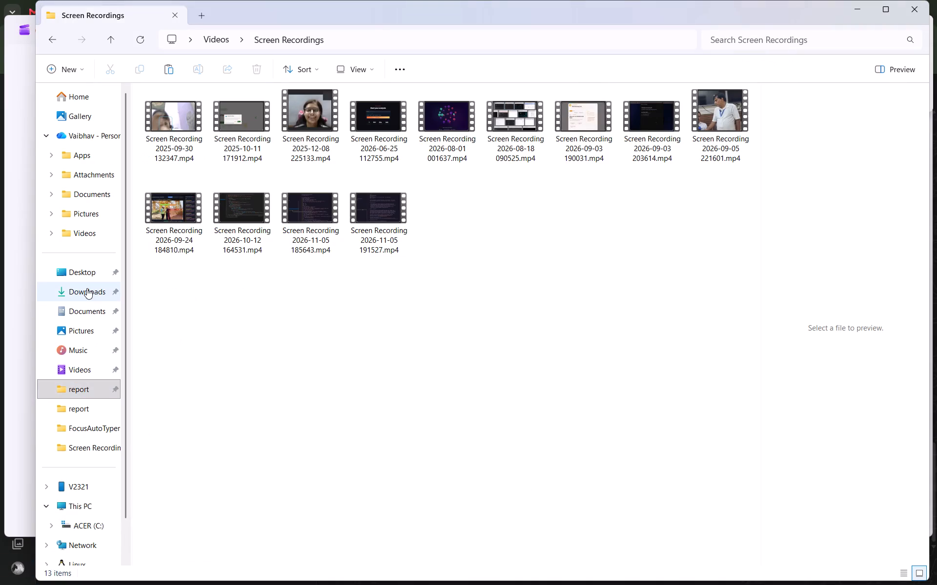
click(87, 288)
click(494, 0)
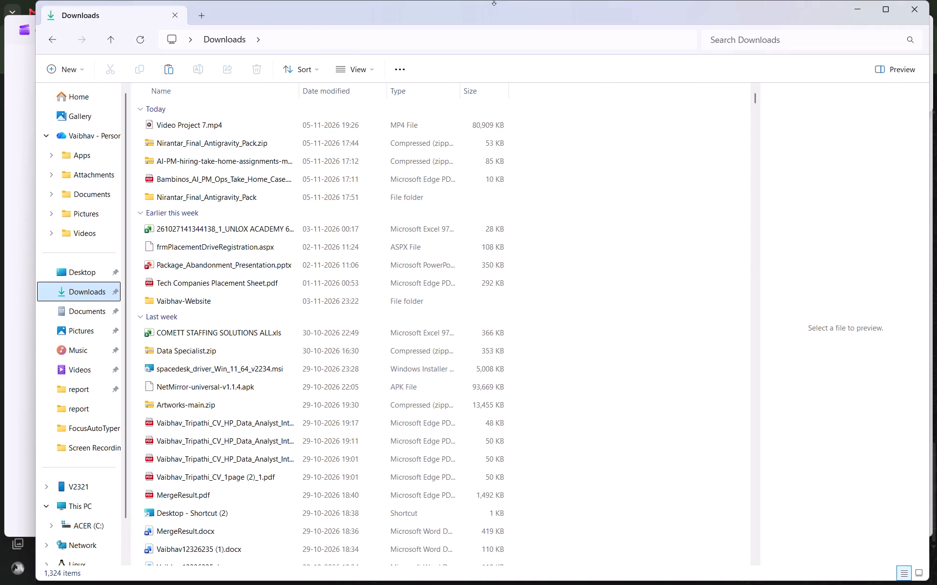
click(852, 17)
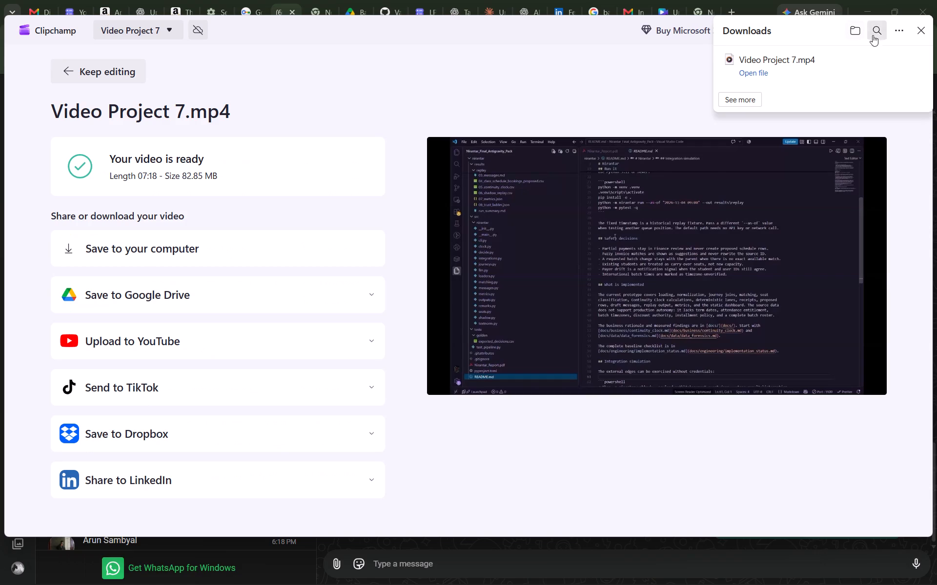
Show the additional options for the downloads list in Clipchamp.
click(890, 33)
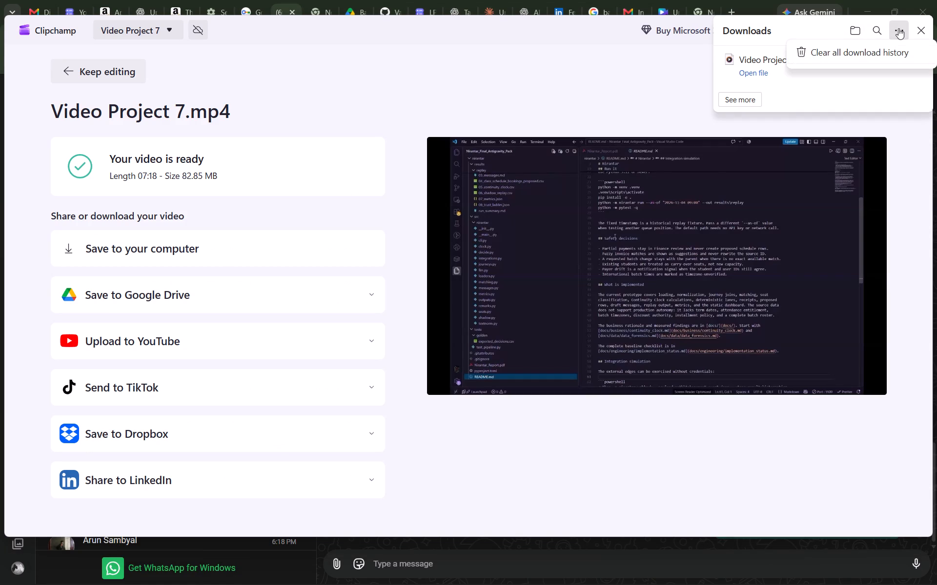
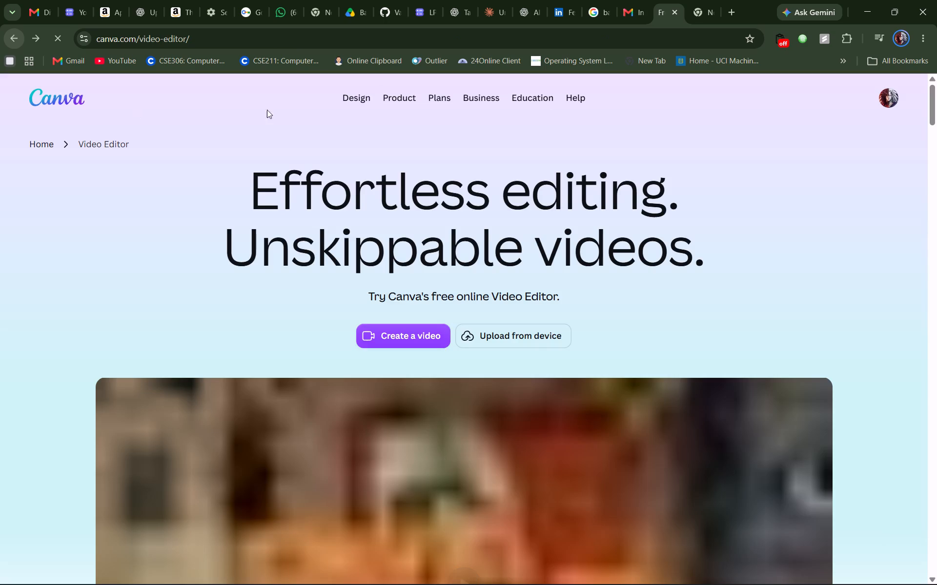
Upload Video Project 7.mp4 from the Downloads folder into Canva's video editor.
click(503, 331)
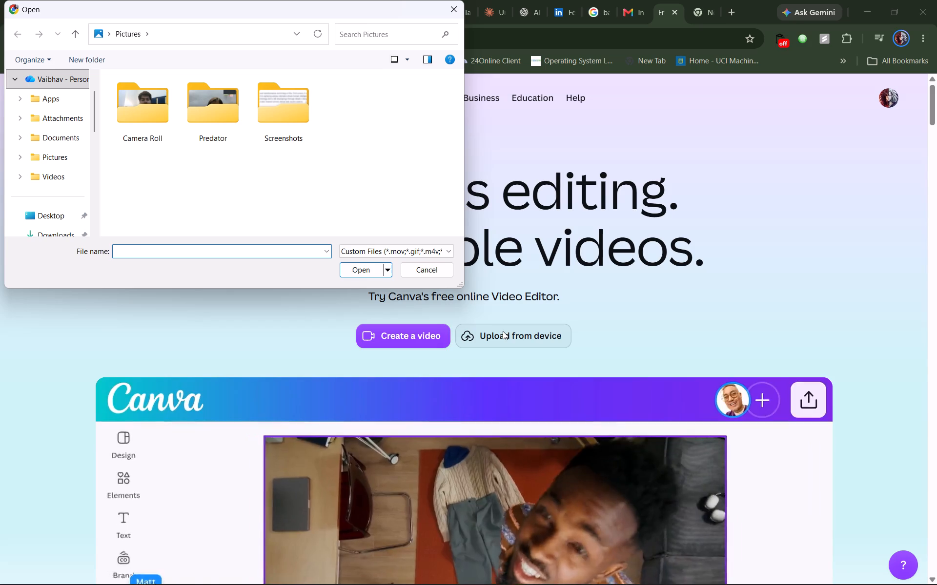
click(68, 234)
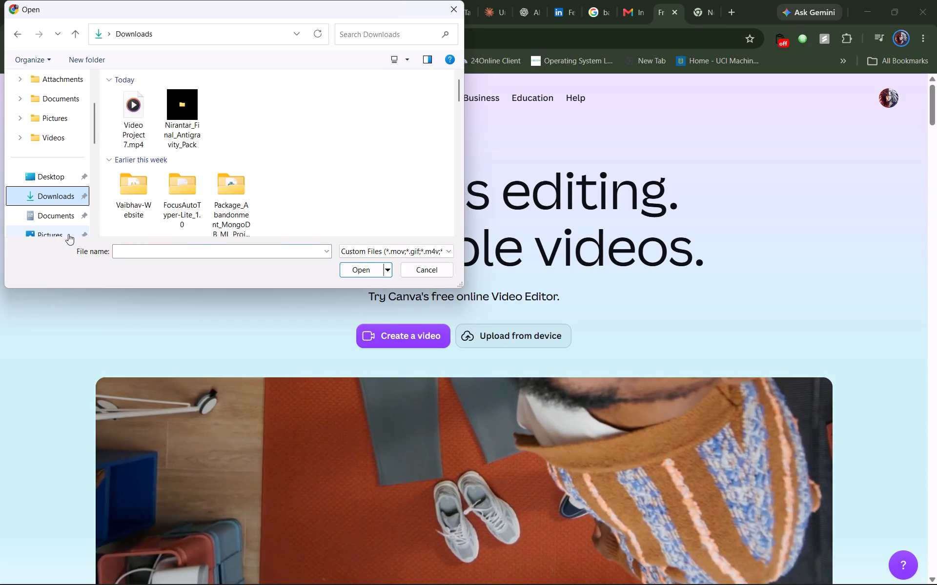
click(140, 119)
key(Up)
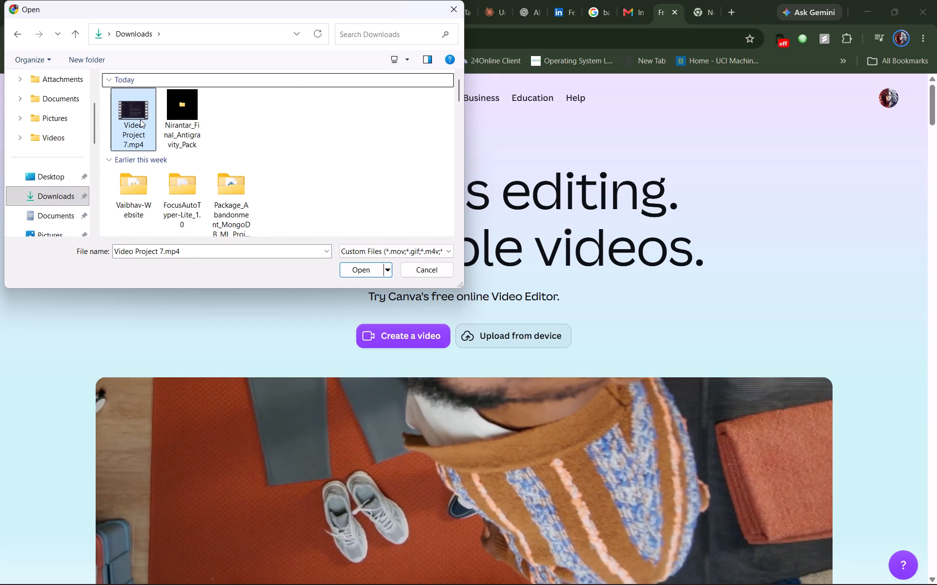
click(140, 125)
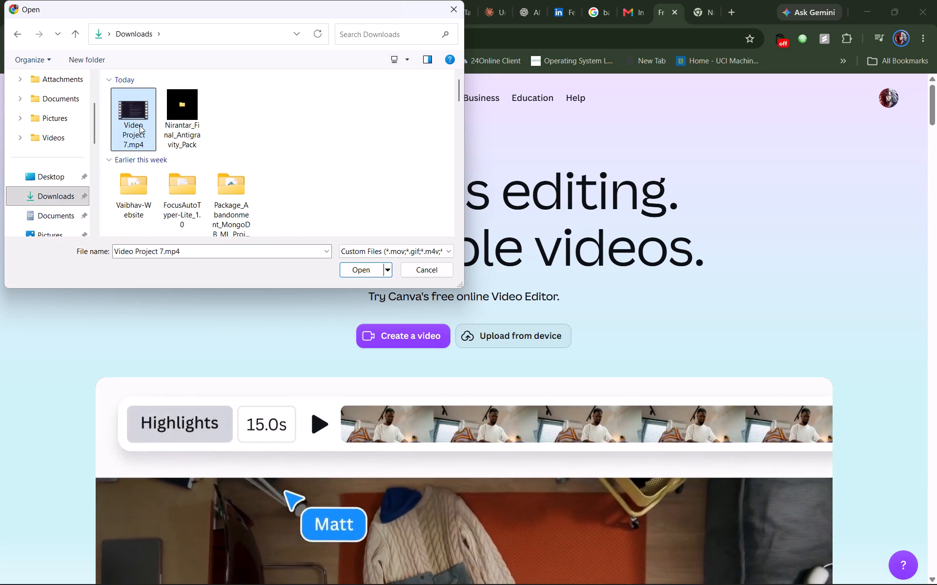
key(Return)
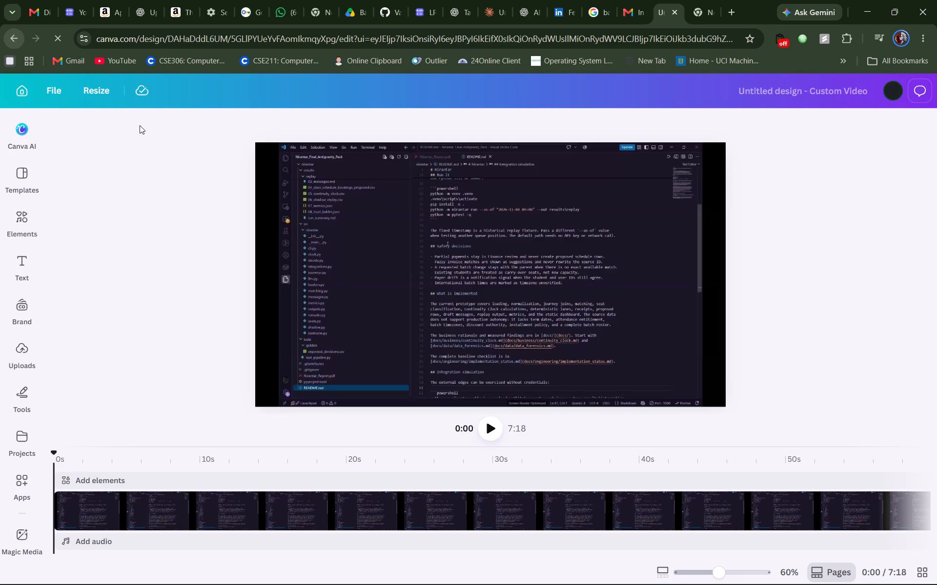
Start adding an uploaded audio file to the video's audio track, opening the file picker.
click(83, 537)
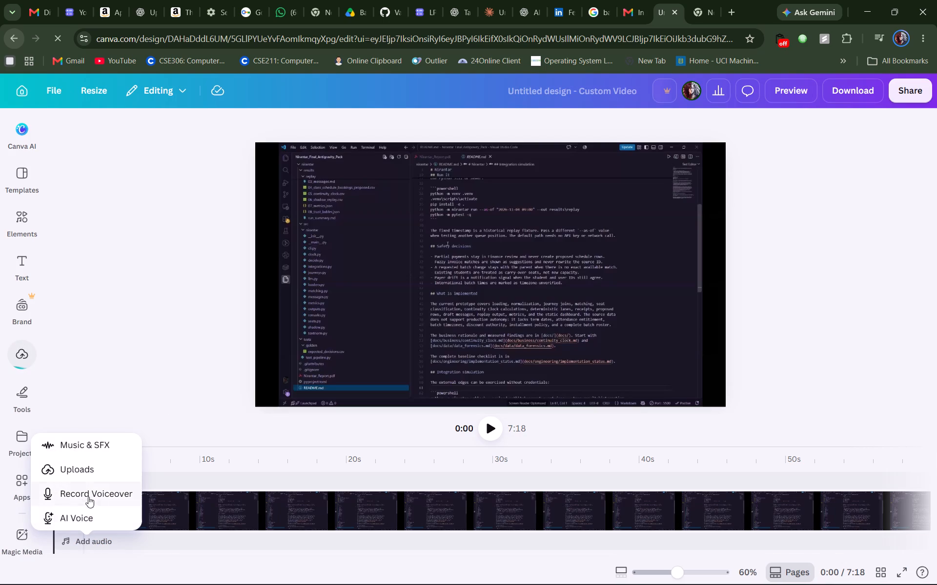
click(83, 479)
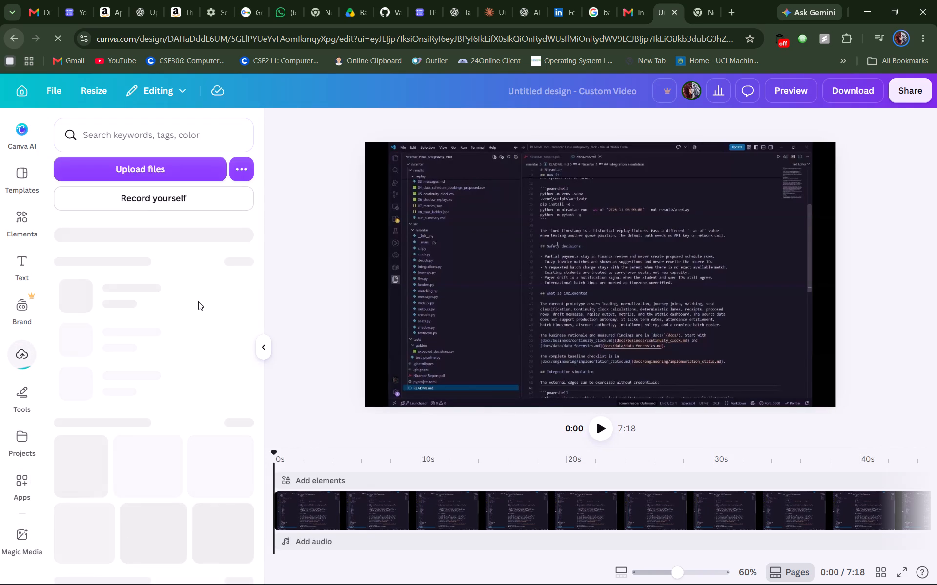
click(169, 171)
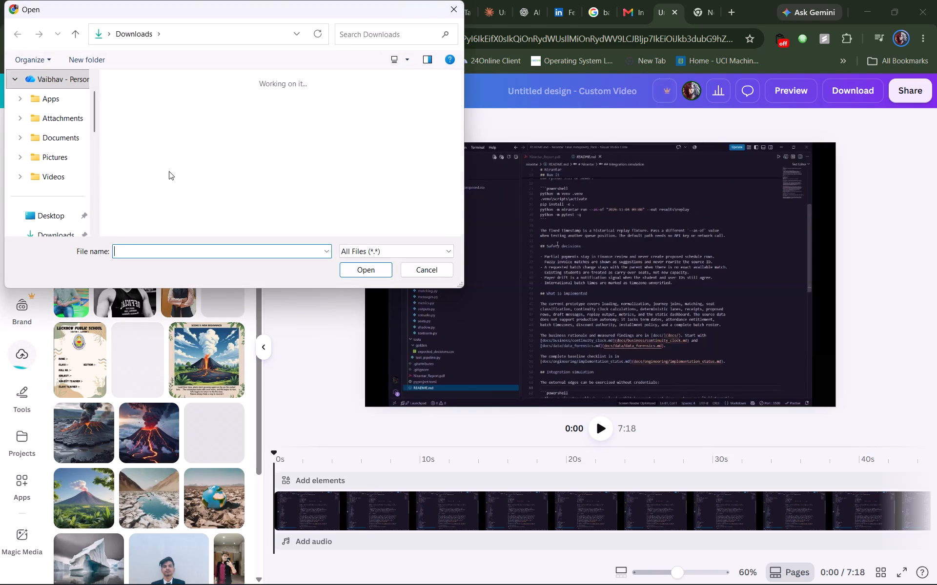
Browse the pinned Documents and Videos folders for the audio recording to upload.
click(60, 227)
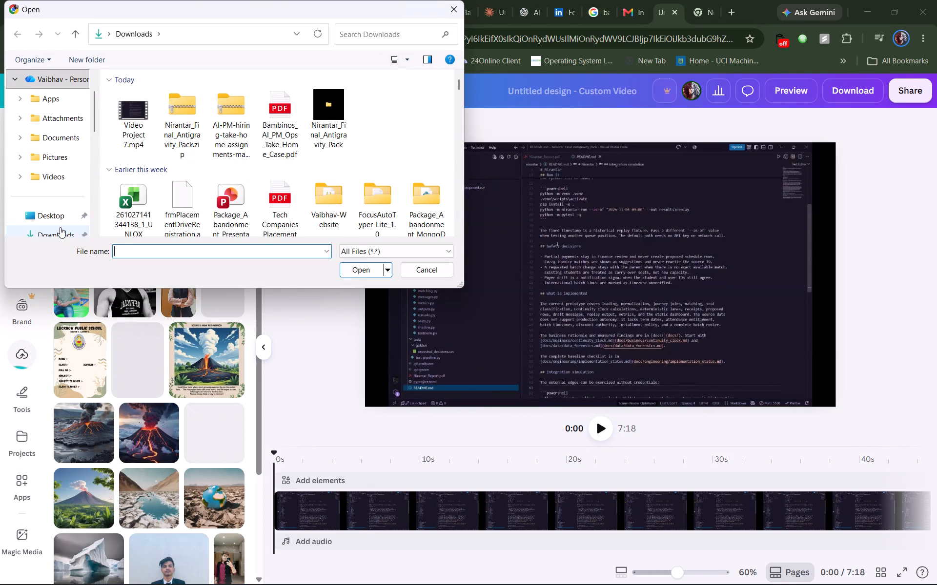
click(54, 218)
click(56, 226)
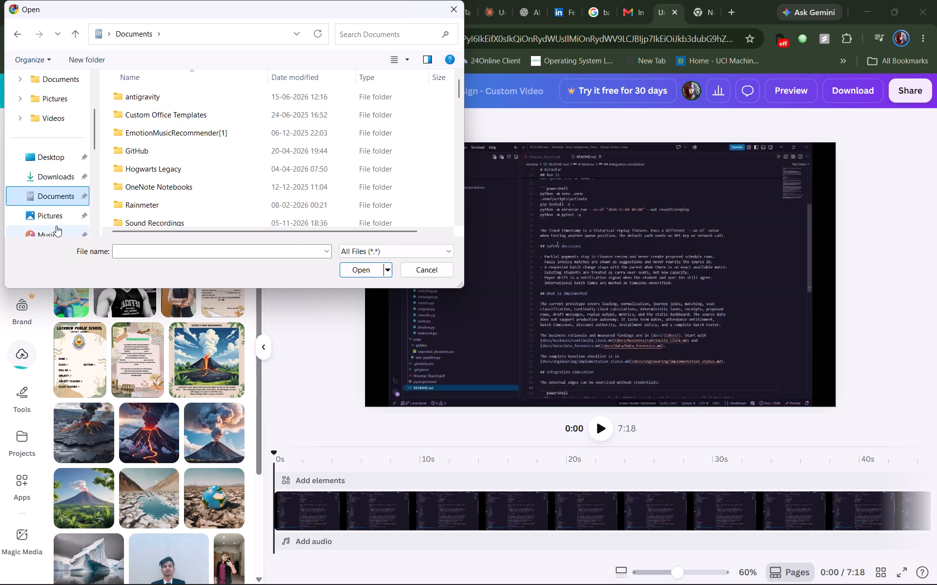
click(58, 220)
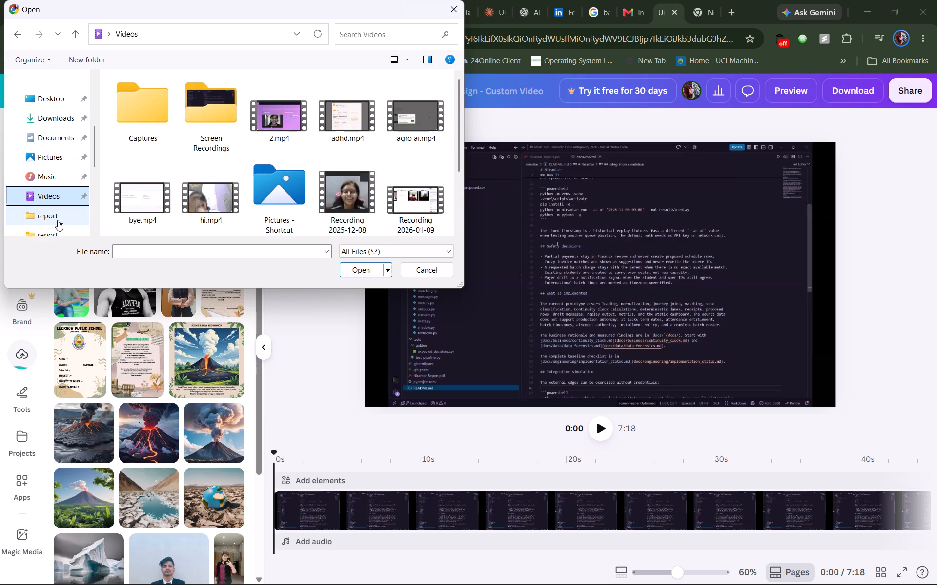
scroll(235, 165, down, 2)
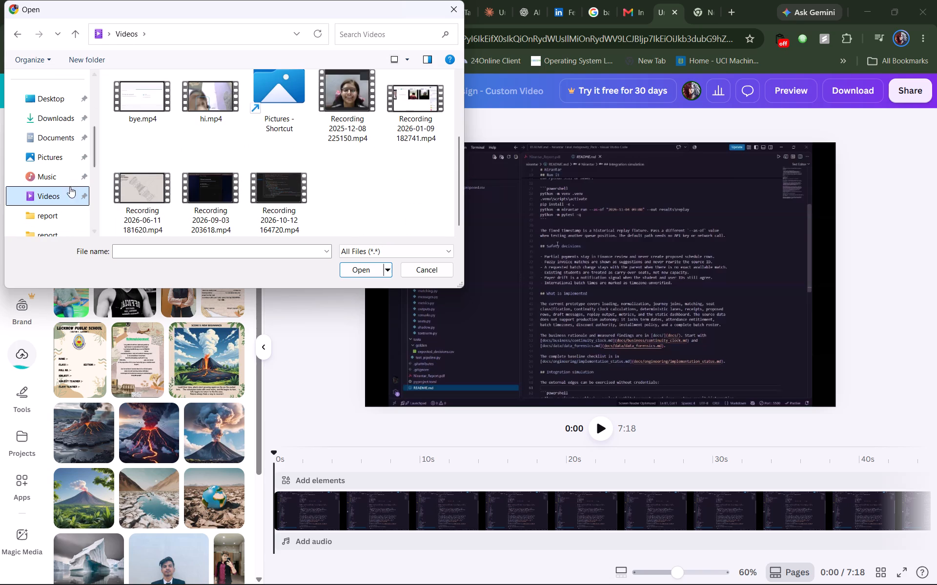
click(63, 183)
click(61, 200)
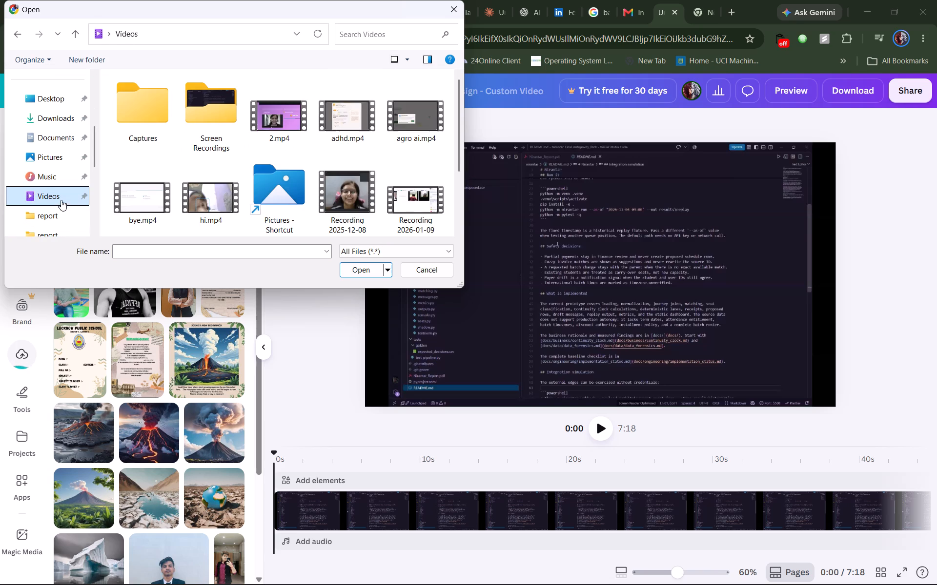
scroll(61, 200, down, 1)
scroll(208, 176, down, 2)
scroll(208, 176, up, 1)
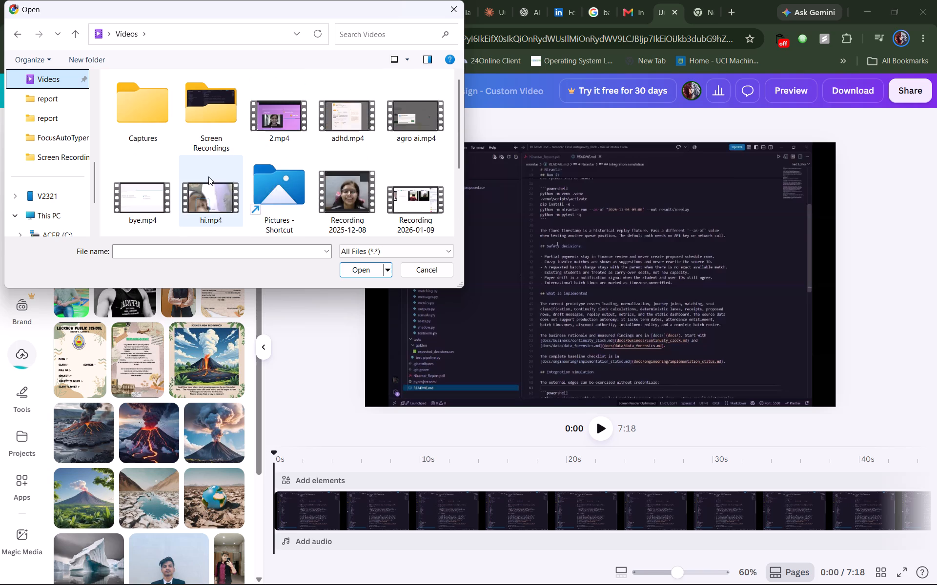
scroll(208, 176, up, 1)
scroll(31, 161, down, 1)
scroll(31, 161, up, 2)
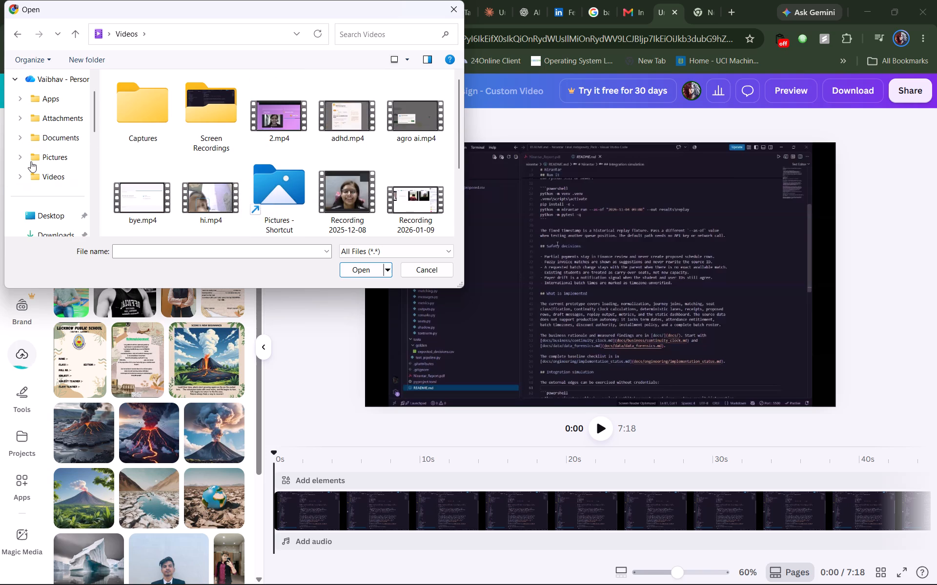
Browse the OneDrive Attachments, Pictures and Videos folders and the ACER (C:) drive for the audio recording.
click(56, 111)
click(56, 159)
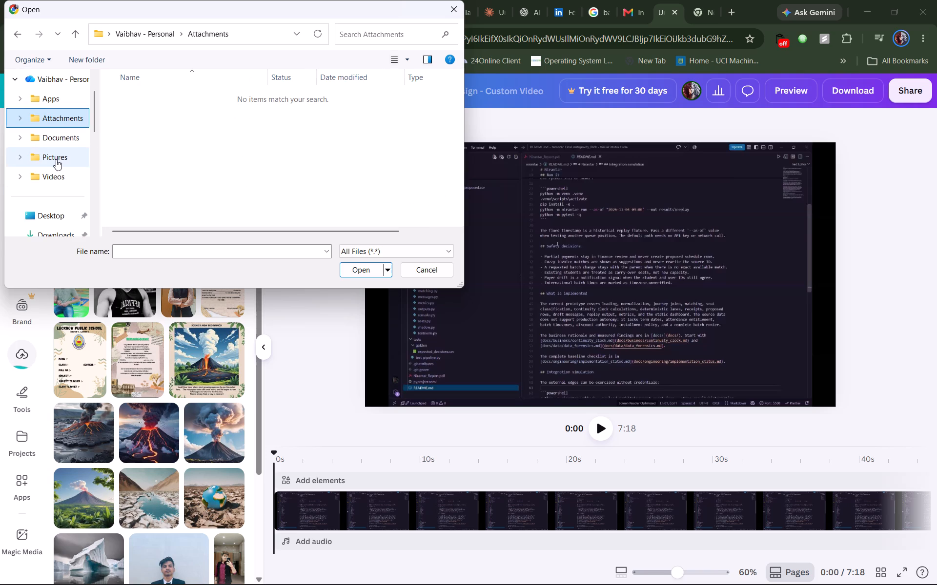
double_click(127, 123)
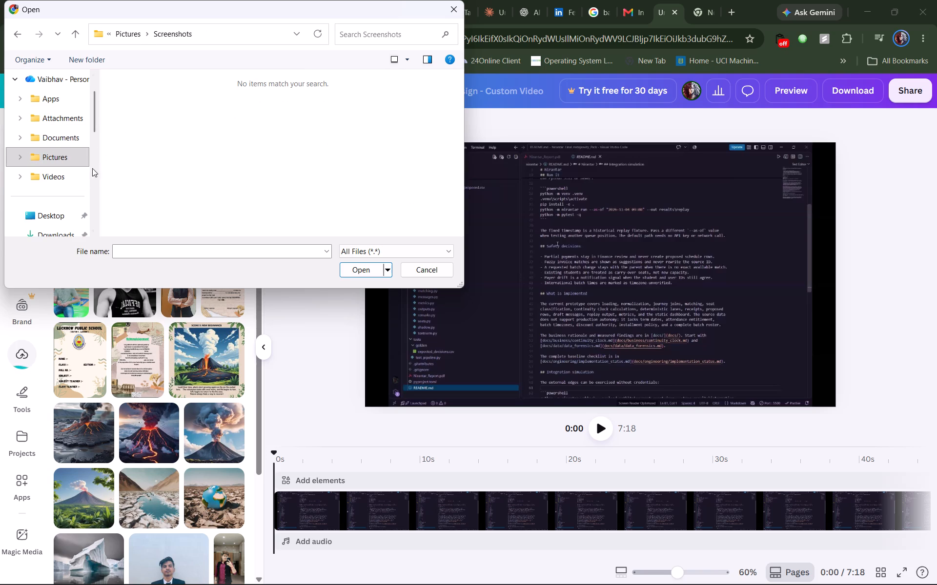
click(65, 181)
scroll(65, 181, down, 1)
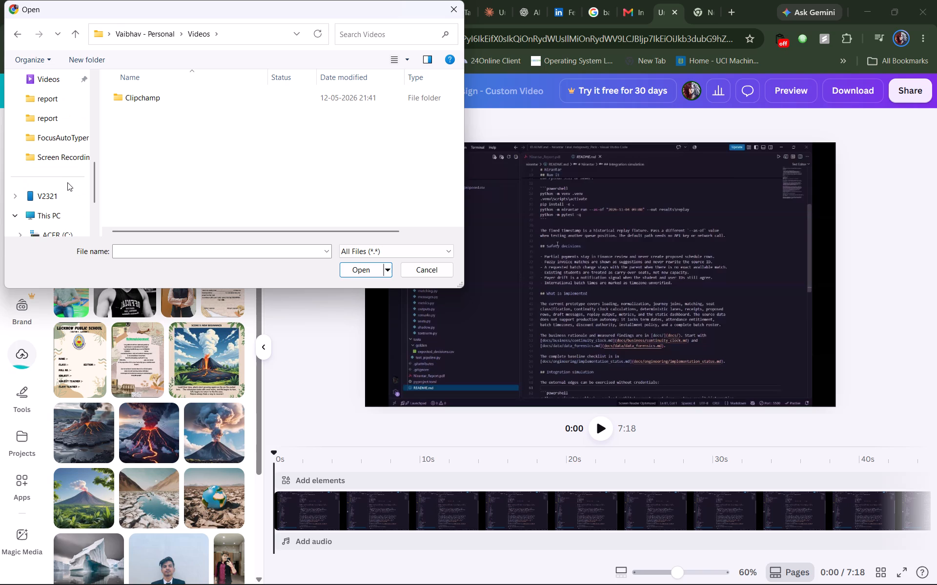
scroll(56, 160, down, 1)
click(52, 163)
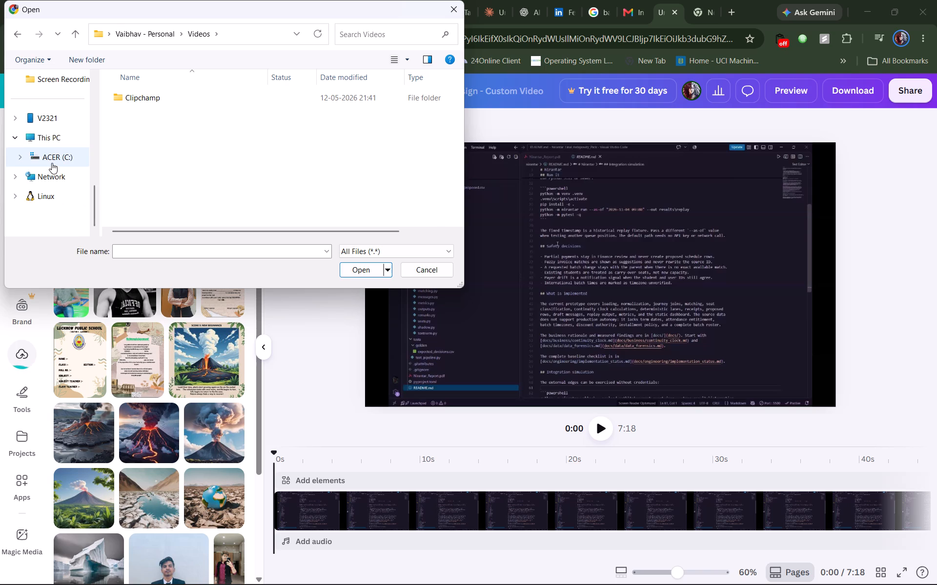
scroll(167, 152, down, 2)
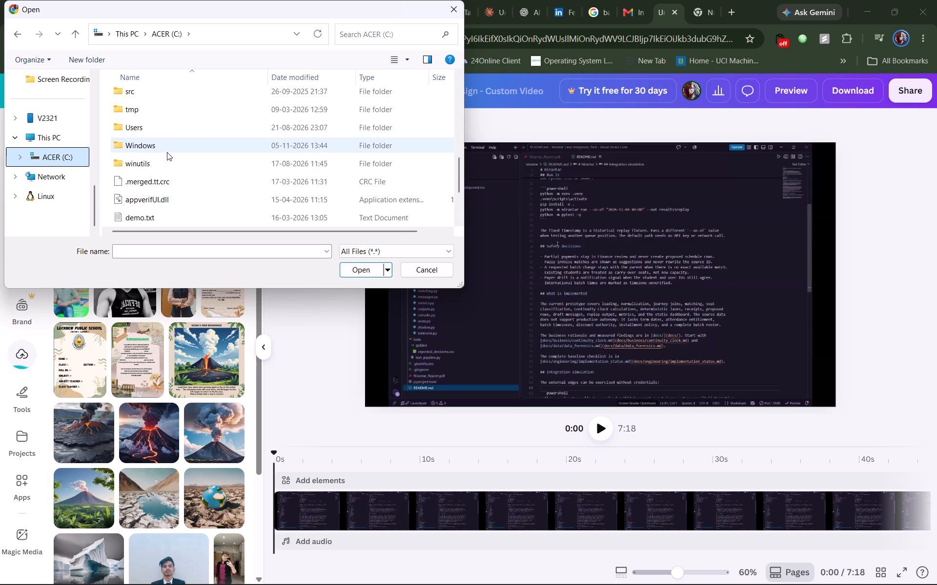
scroll(167, 152, down, 1)
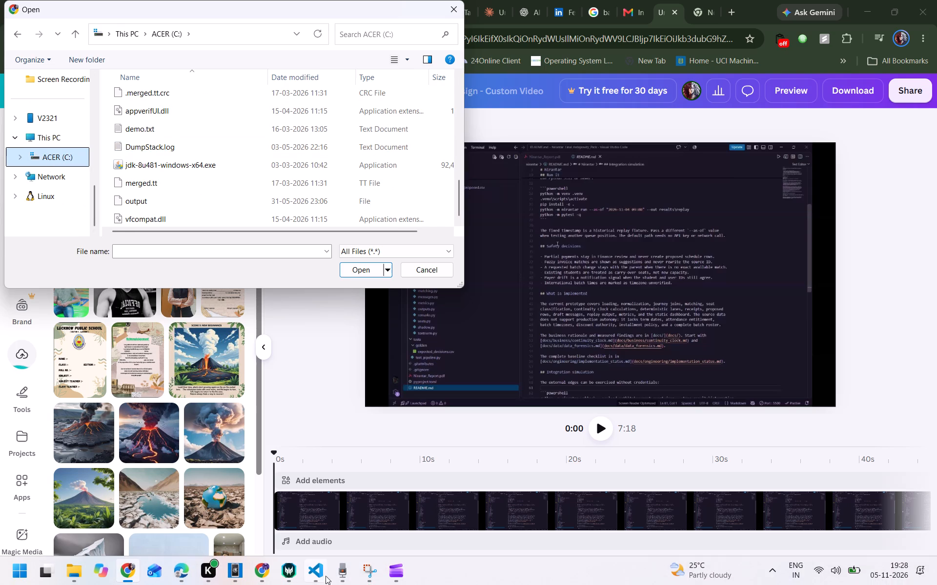
Switch to Sound Recorder, show Recording (30) in its folder to check its location, and minimize the folder window.
click(333, 521)
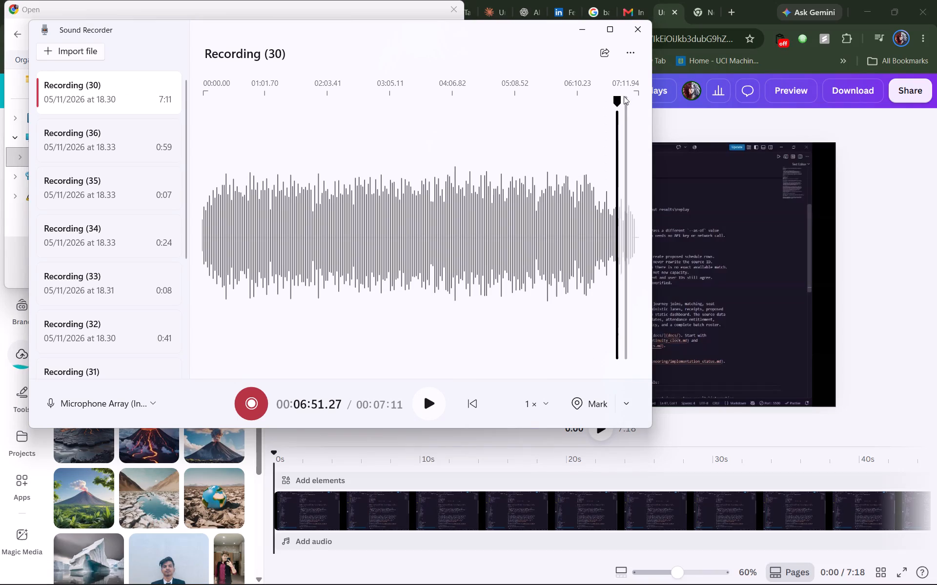
click(625, 49)
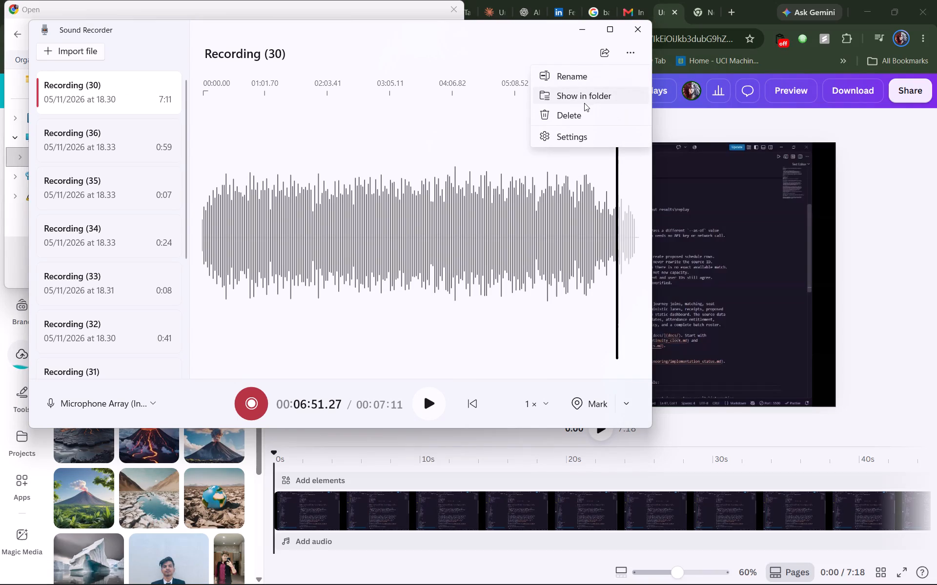
click(583, 100)
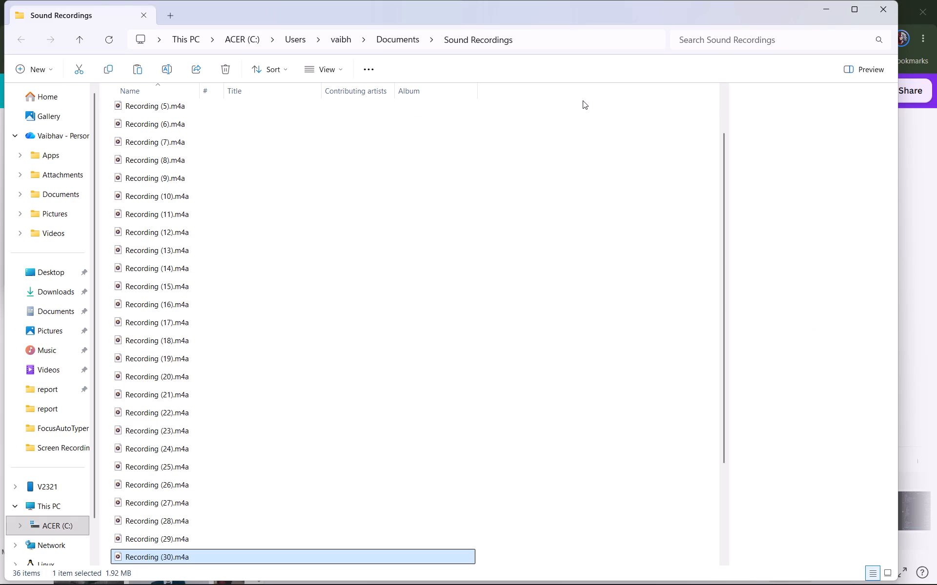
click(825, 10)
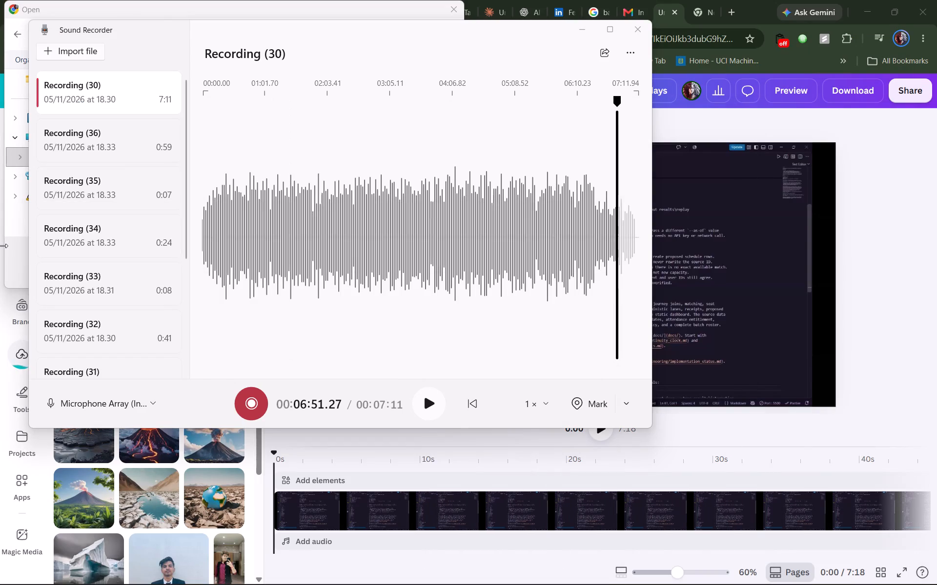
Return to Canva's file picker and open the Users folder on the ACER (C:) drive.
click(2, 246)
scroll(141, 179, up, 1)
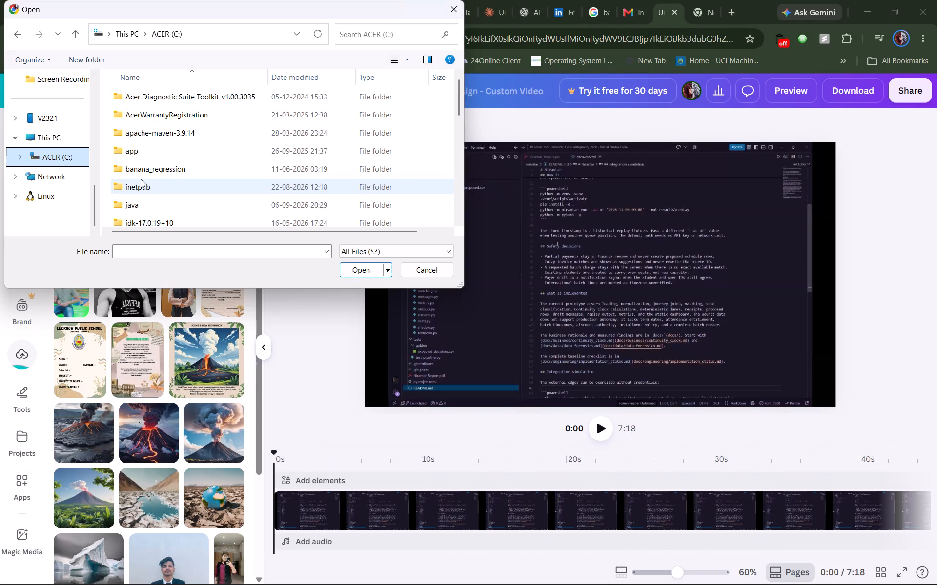
scroll(138, 199, down, 1)
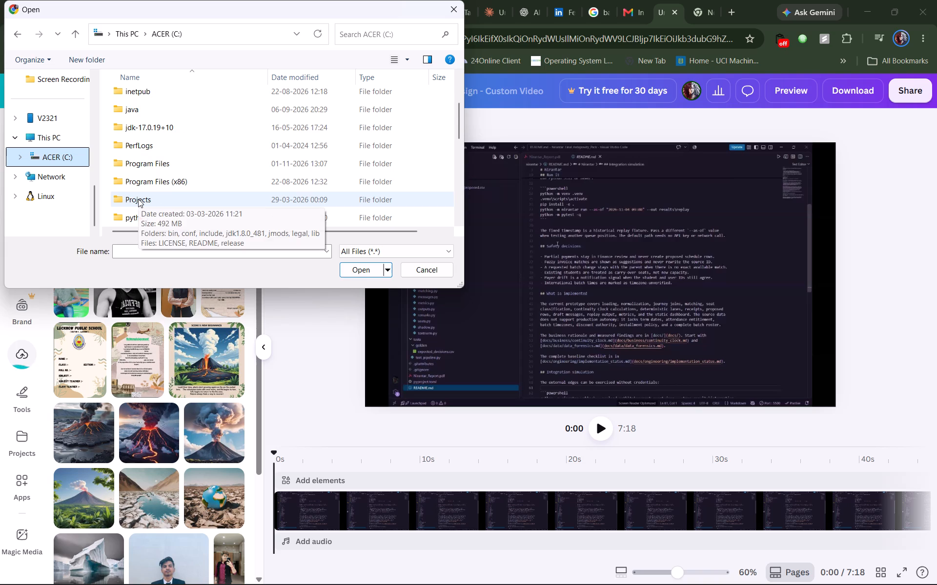
scroll(138, 199, down, 3)
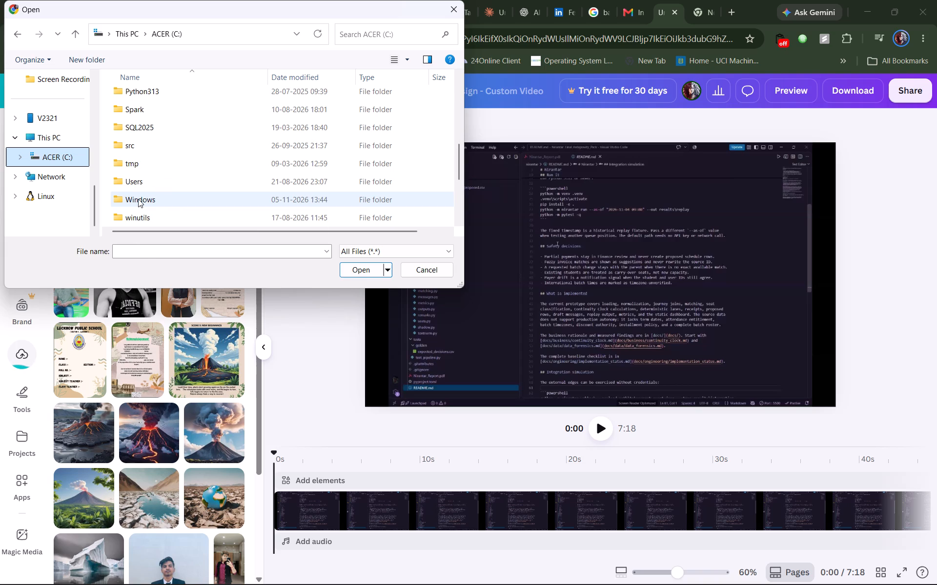
scroll(138, 199, down, 1)
double_click(134, 186)
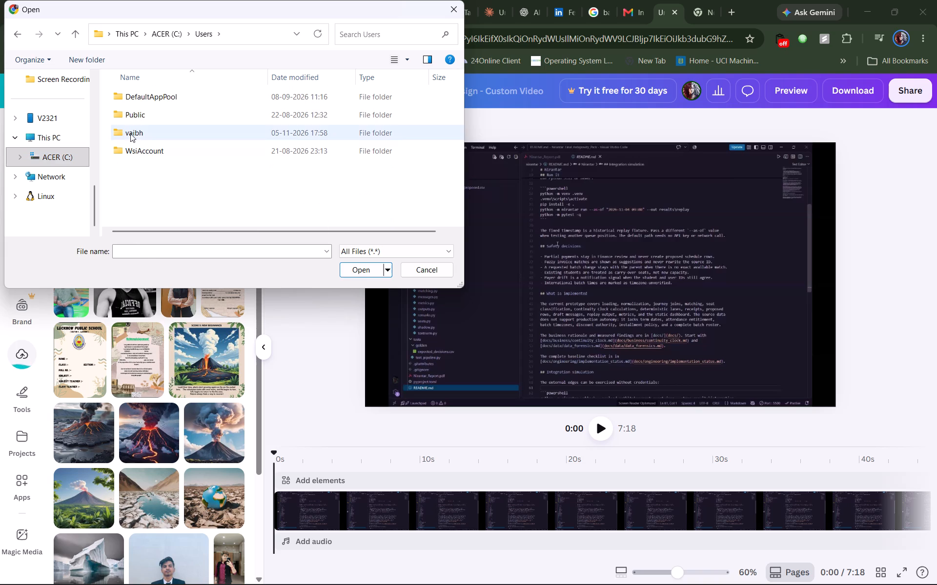
Open the Documents folder inside the personal user folder in the file picker.
double_click(130, 129)
scroll(143, 174, up, 1)
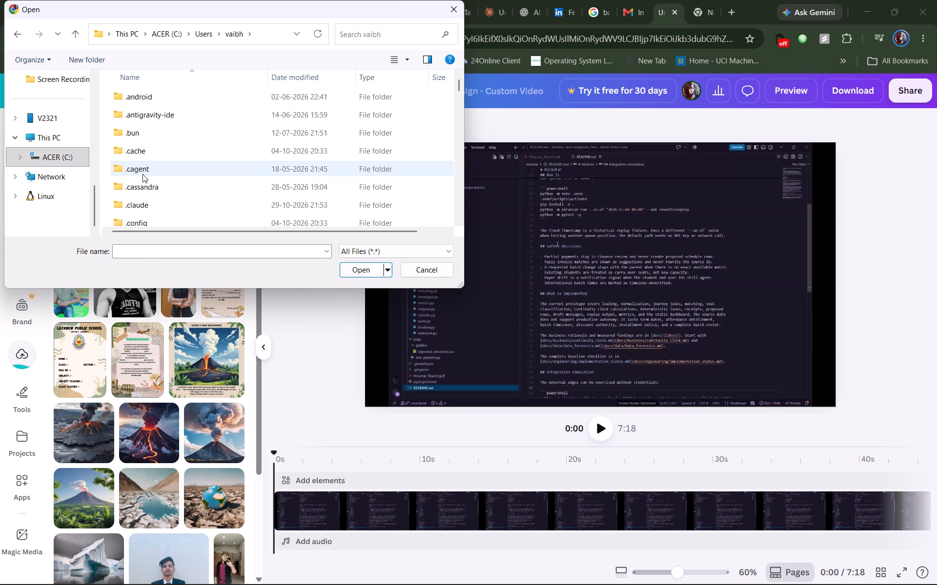
scroll(143, 174, up, 2)
scroll(143, 174, down, 1)
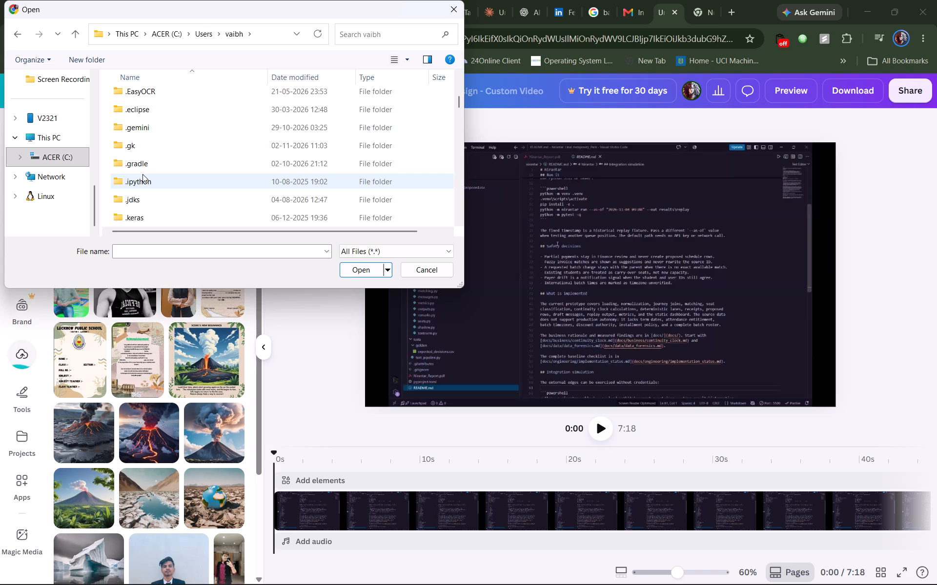
scroll(143, 174, down, 3)
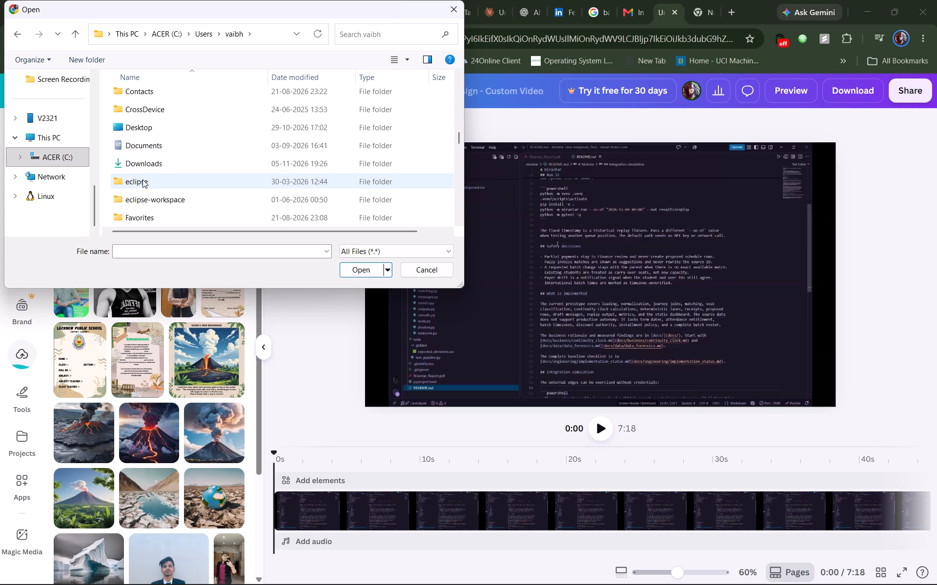
double_click(134, 142)
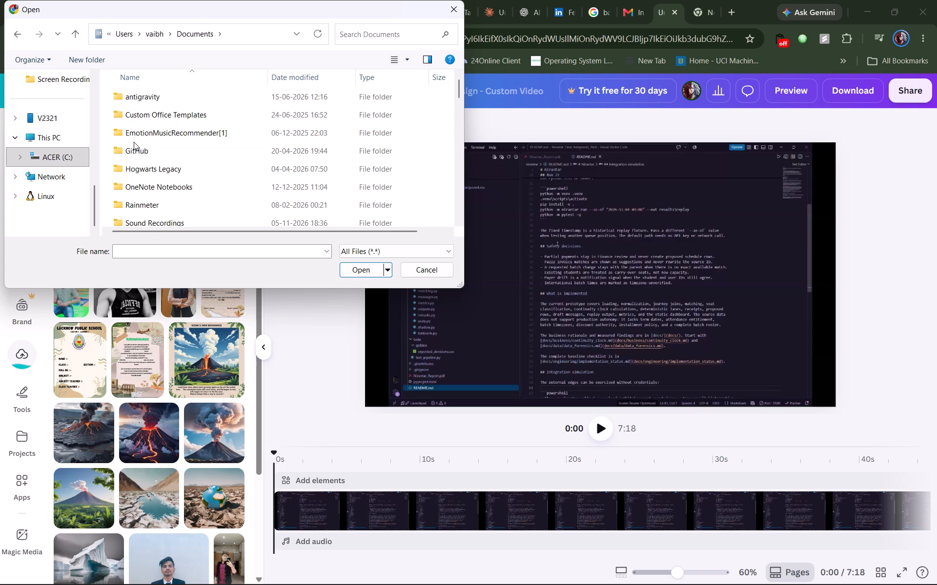
Upload Recording (30).m4a from the Sound Recordings folder in Documents.
scroll(142, 164, down, 1)
scroll(142, 164, up, 1)
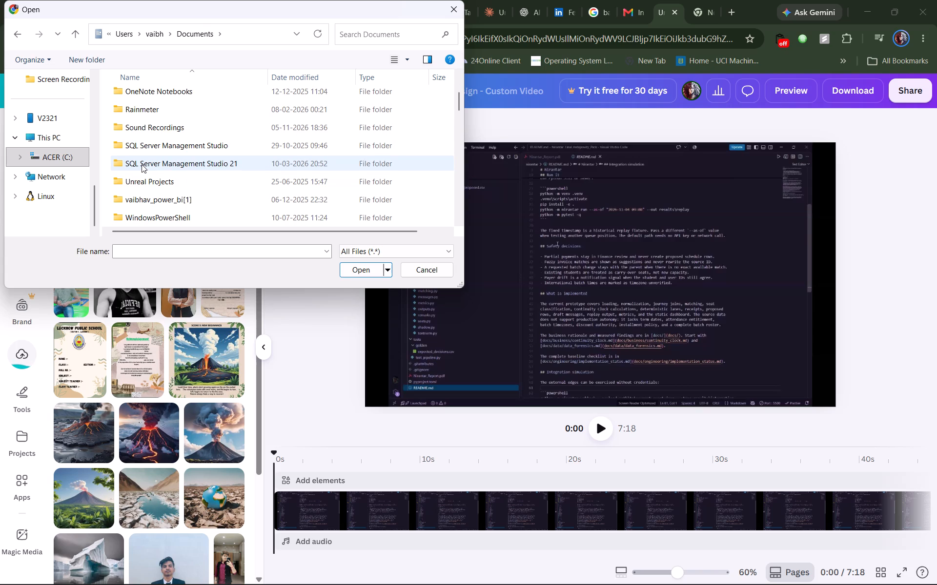
scroll(142, 164, up, 1)
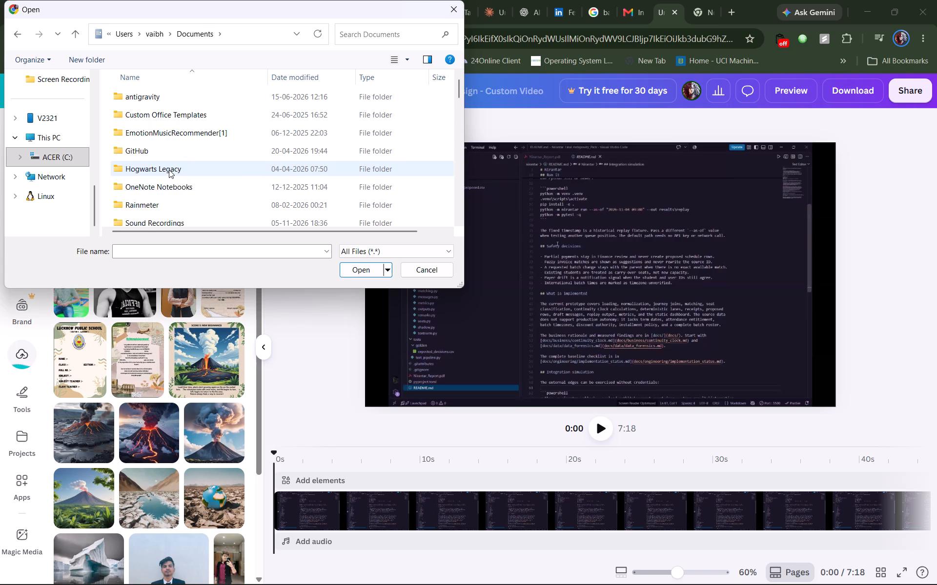
scroll(169, 170, down, 1)
double_click(162, 222)
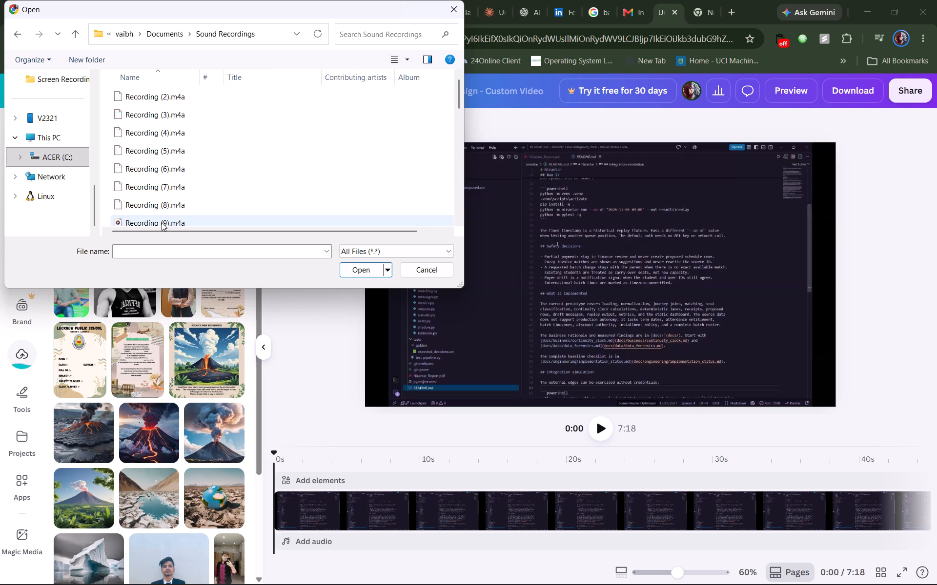
scroll(179, 162, down, 1)
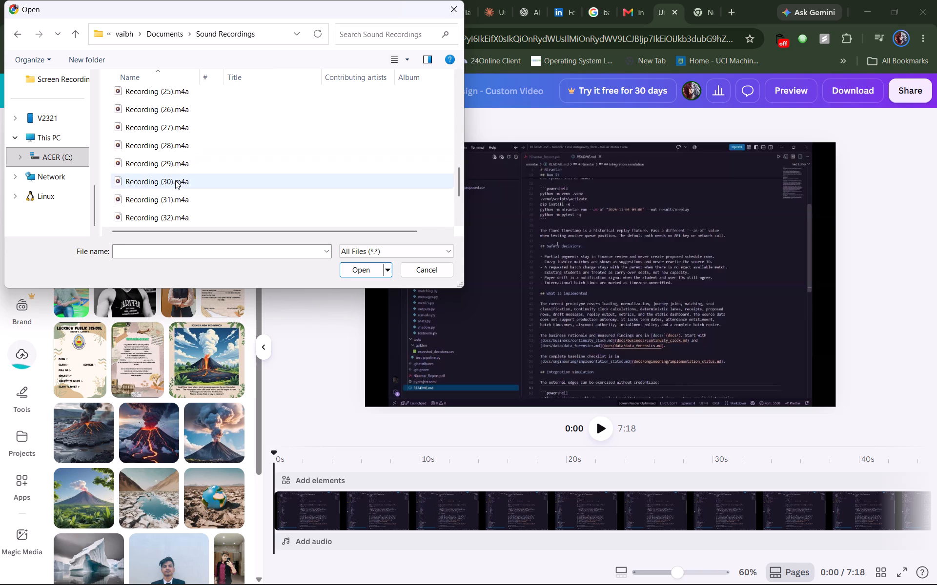
click(175, 180)
key(Return)
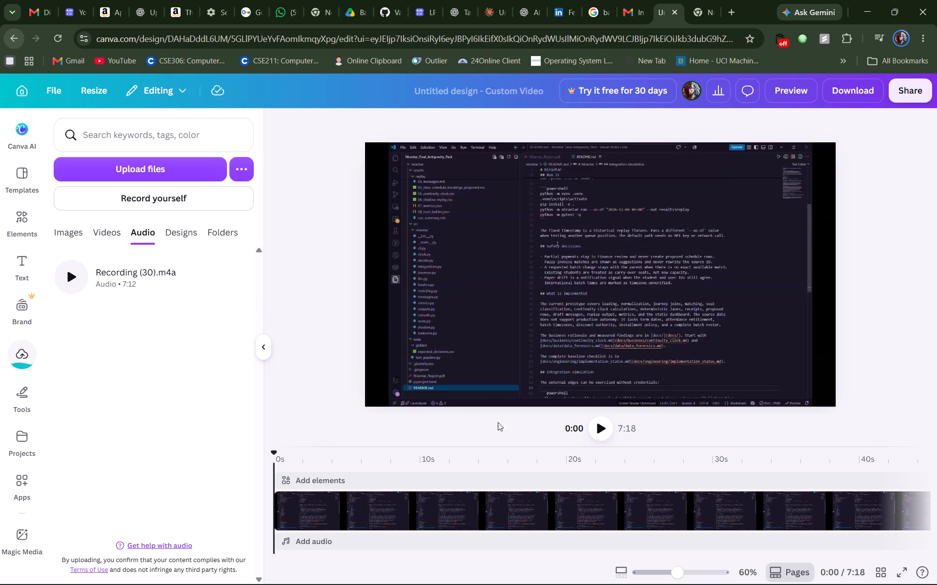
Add Recording (30).m4a to the video timeline and align the audio clip's start with 0s.
click(598, 432)
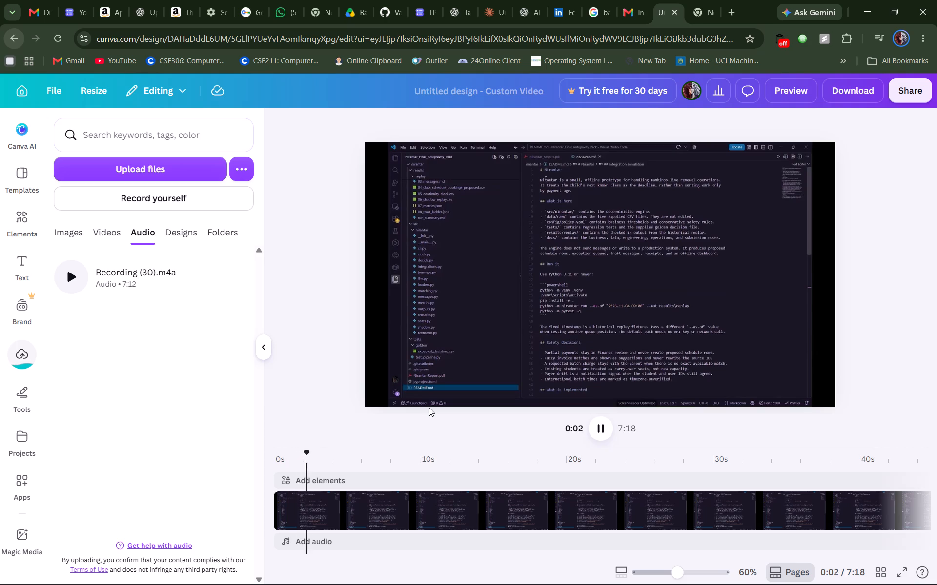
click(183, 292)
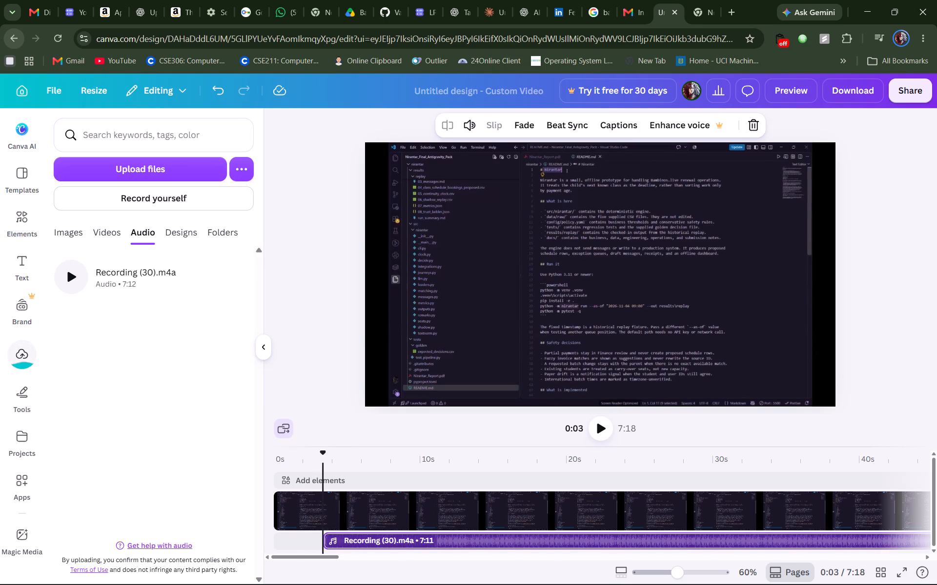
drag(322, 453, 278, 446)
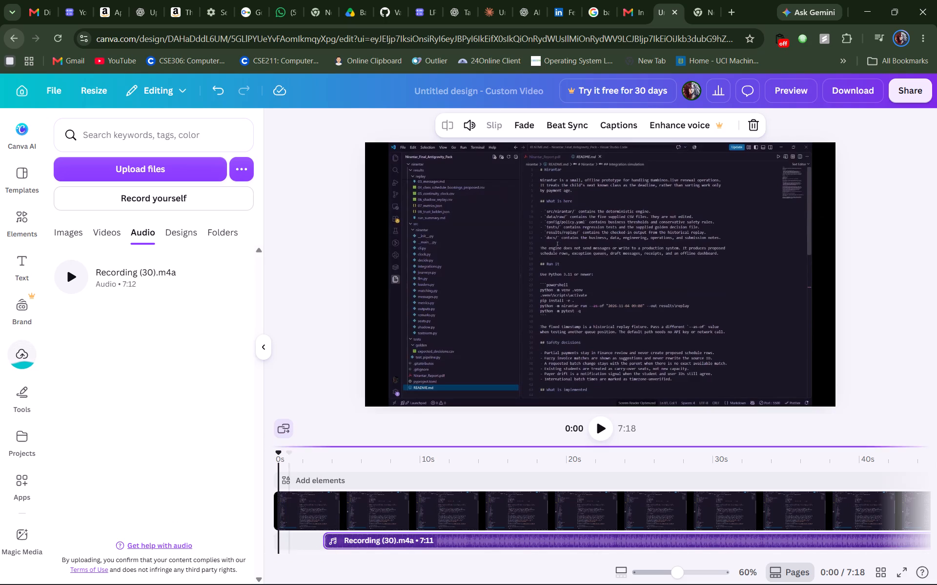
drag(278, 453, 266, 452)
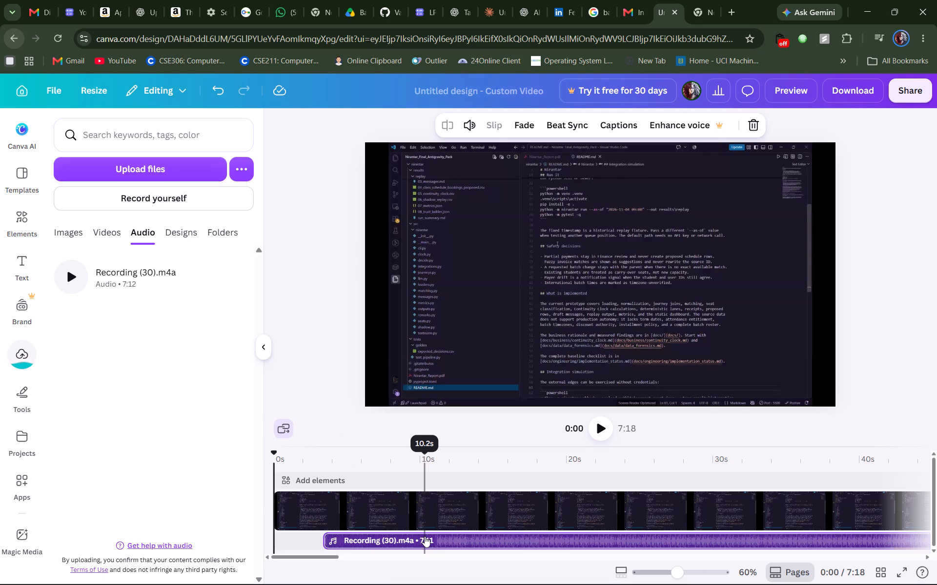
drag(425, 536, 372, 539)
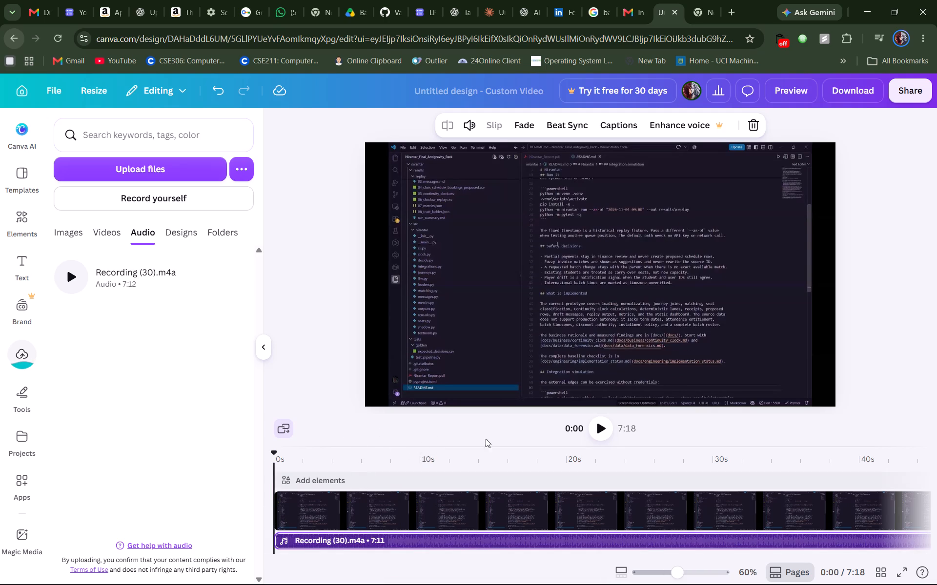
Play the opening seconds of the project to check the audio against the video.
click(601, 428)
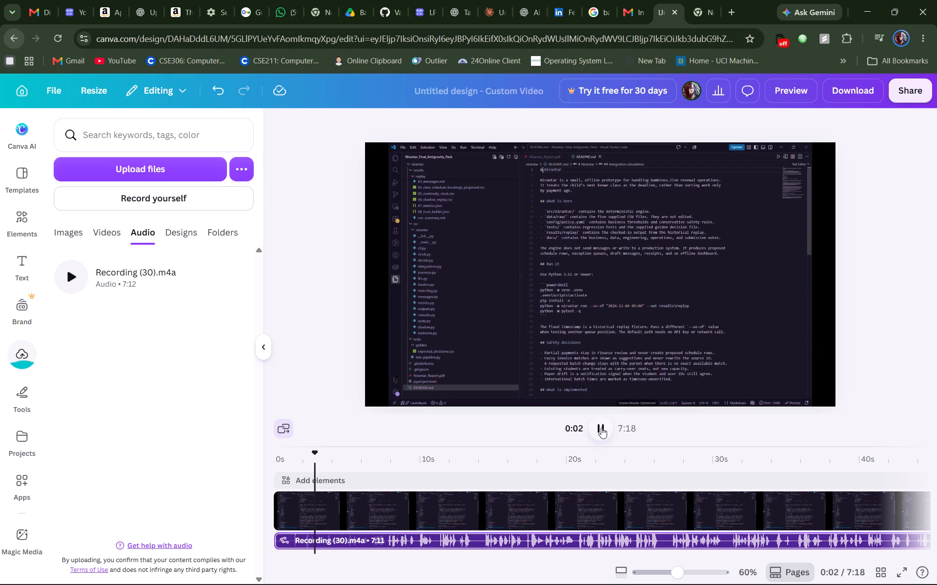
click(601, 428)
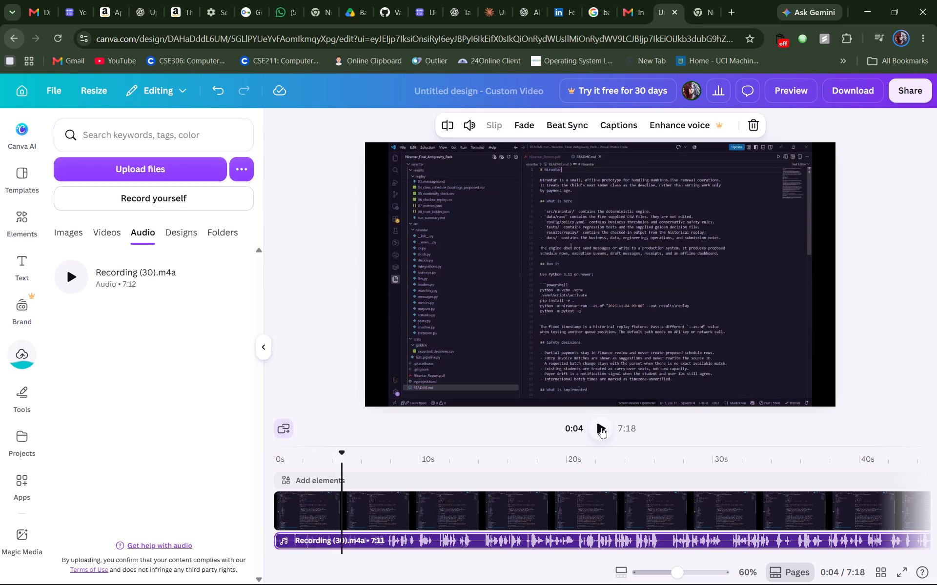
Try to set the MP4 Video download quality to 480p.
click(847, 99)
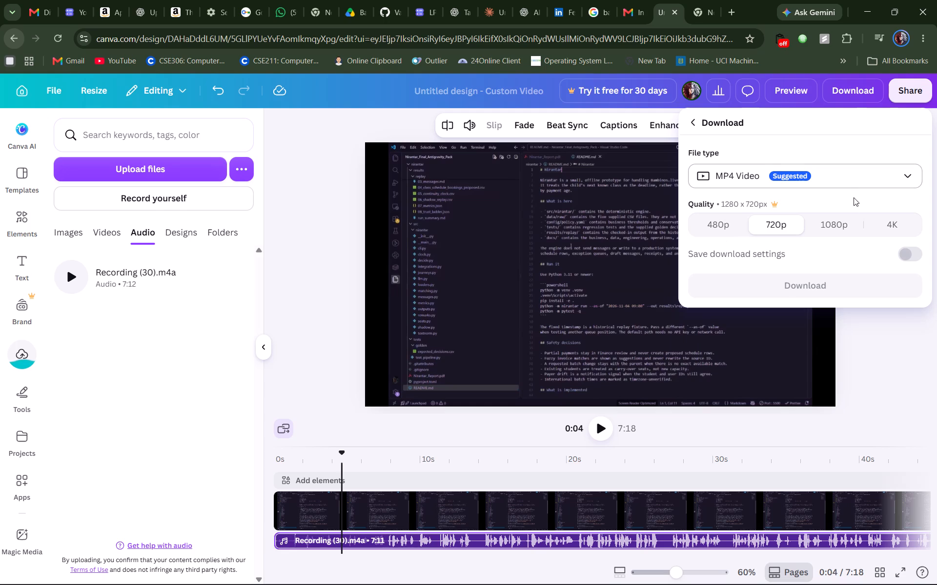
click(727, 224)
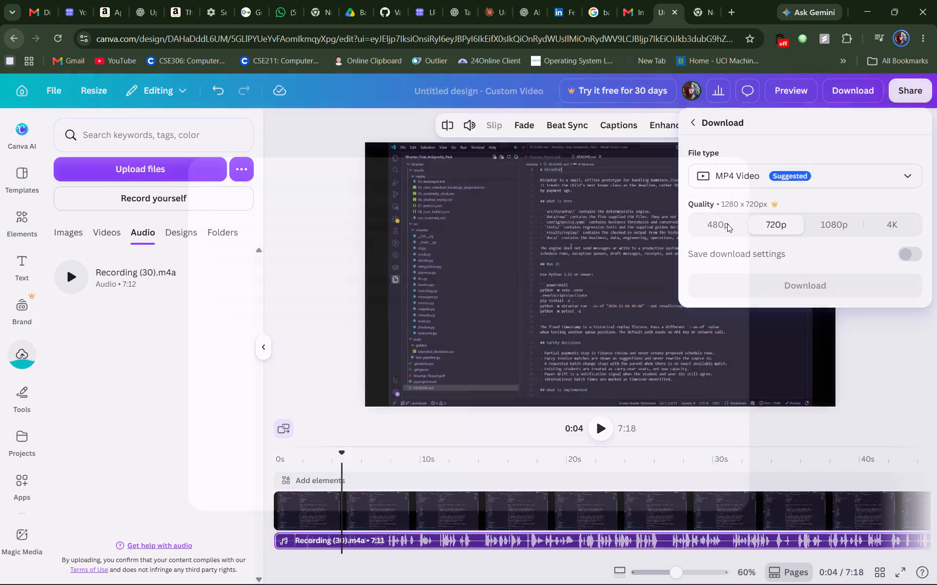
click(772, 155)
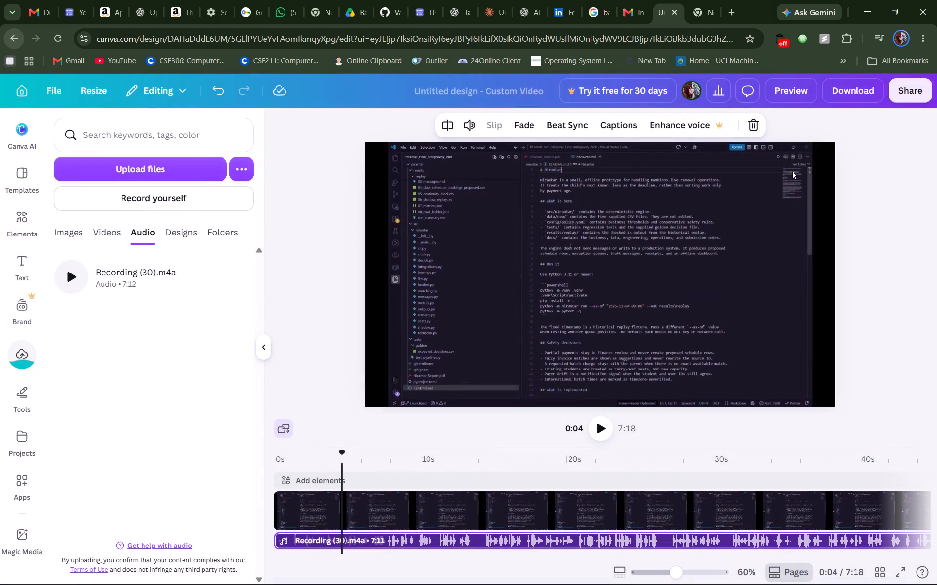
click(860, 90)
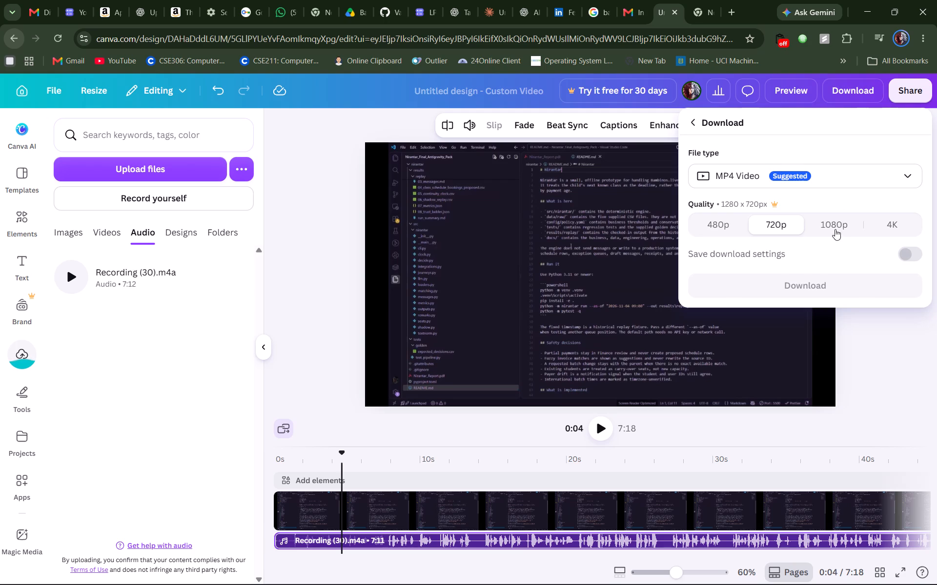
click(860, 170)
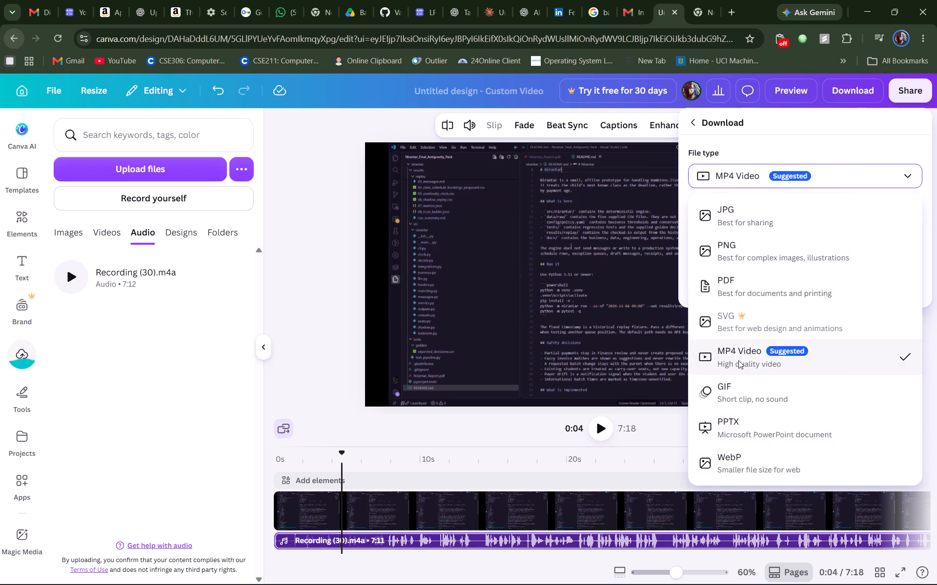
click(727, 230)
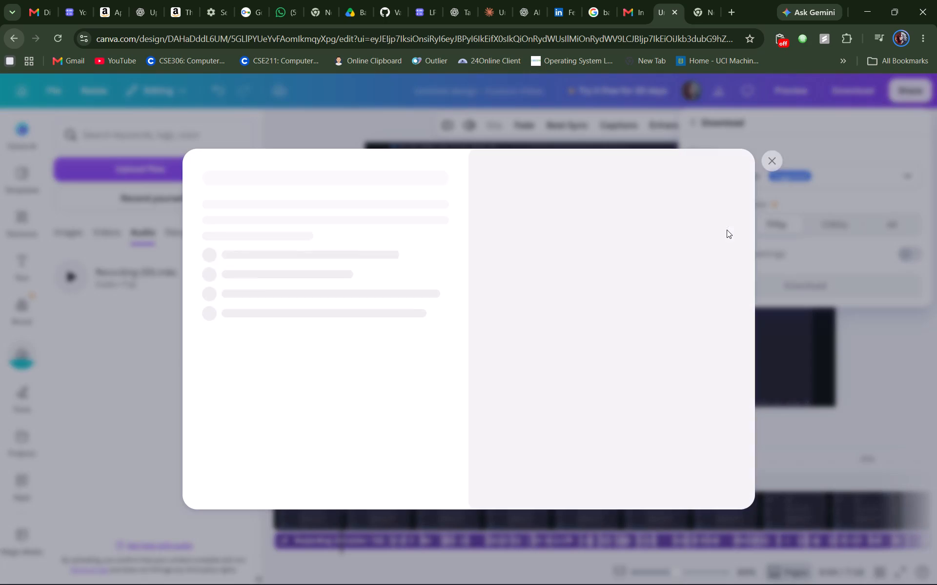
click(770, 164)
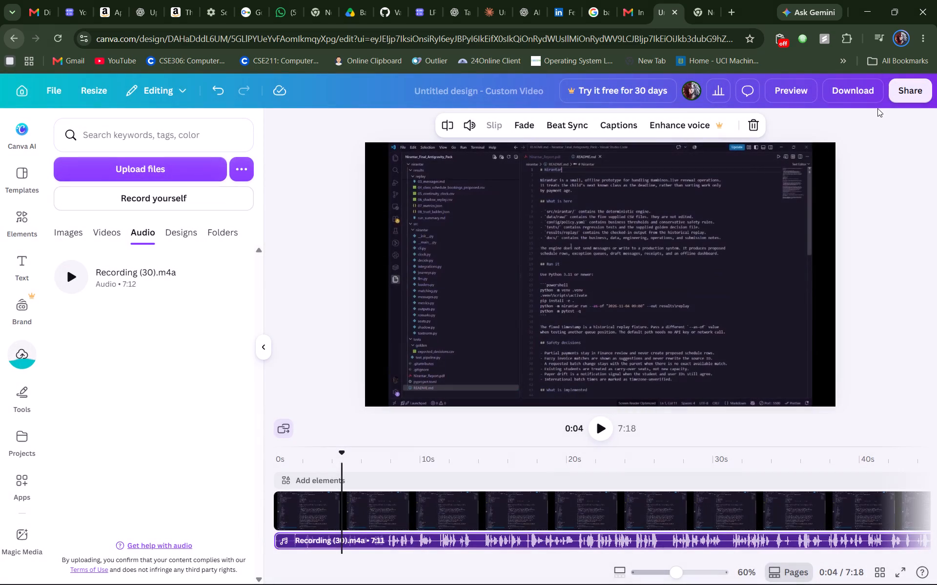
Open the design's download options from sharing and review the issue flagged for the 720p MP4 Video download.
click(891, 94)
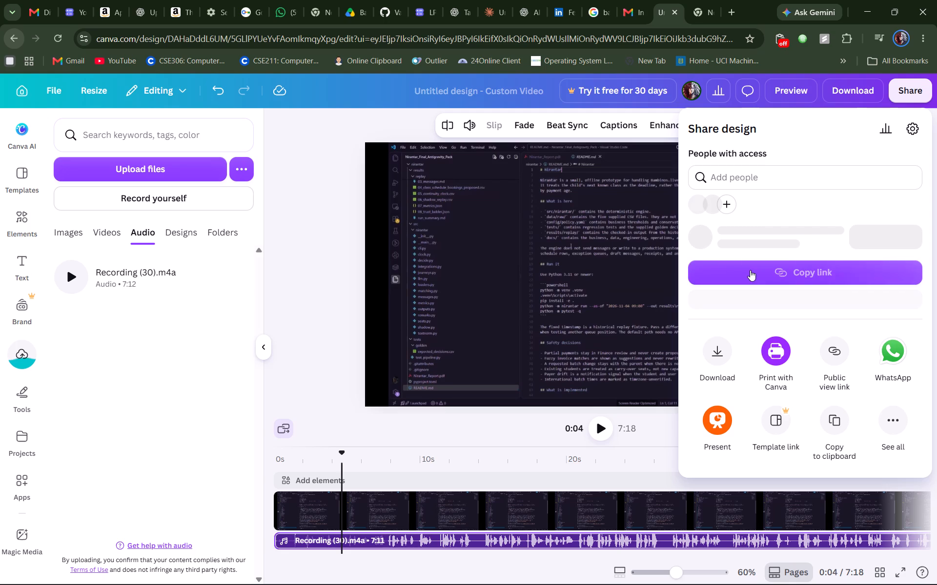
click(716, 354)
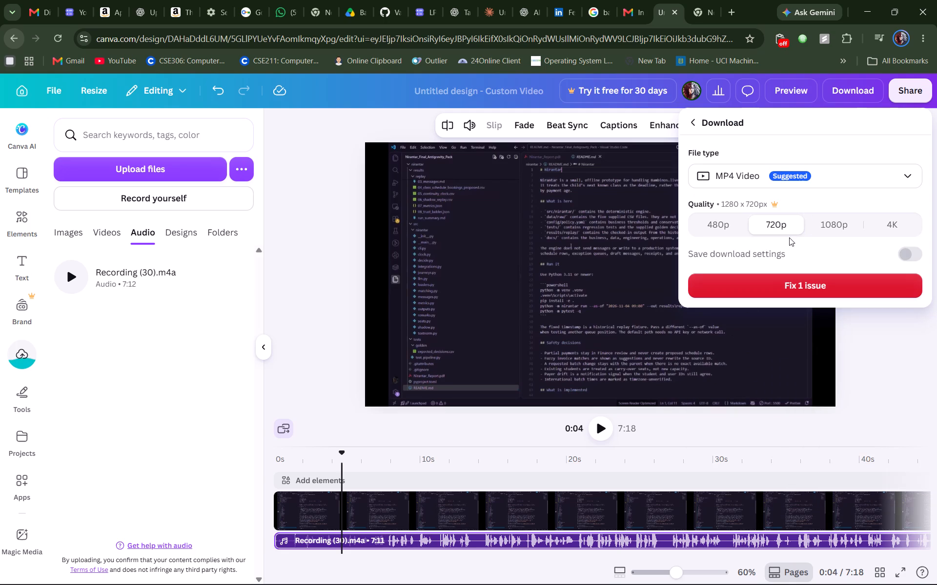
click(780, 278)
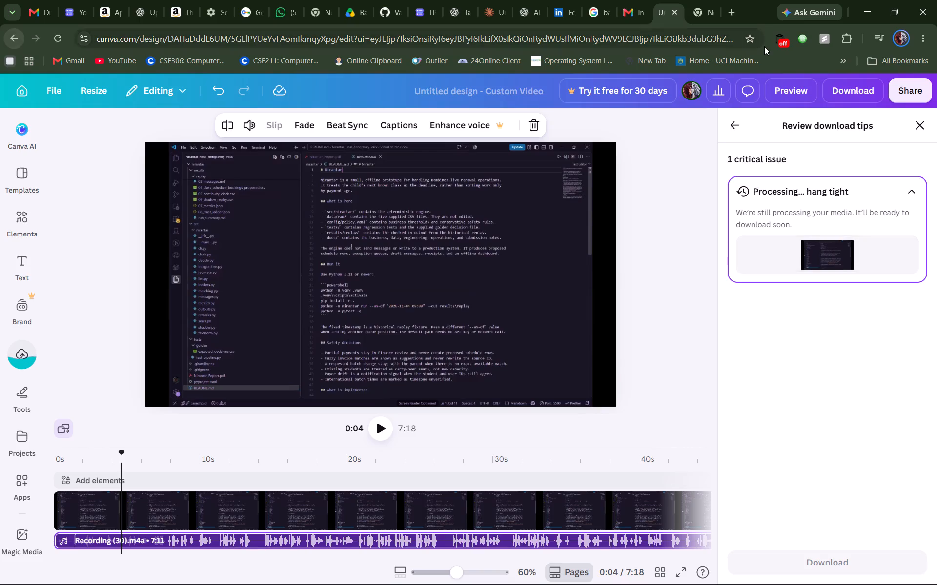
Switch to the LPU AI Program Manager form and fill in the applicant's email address and name.
click(440, 0)
click(355, 272)
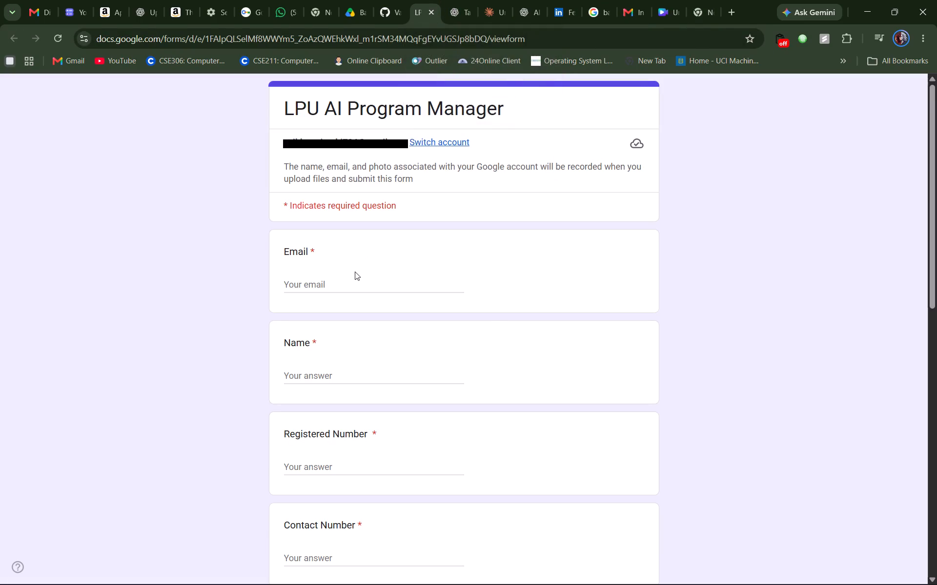
click(340, 284)
click(380, 312)
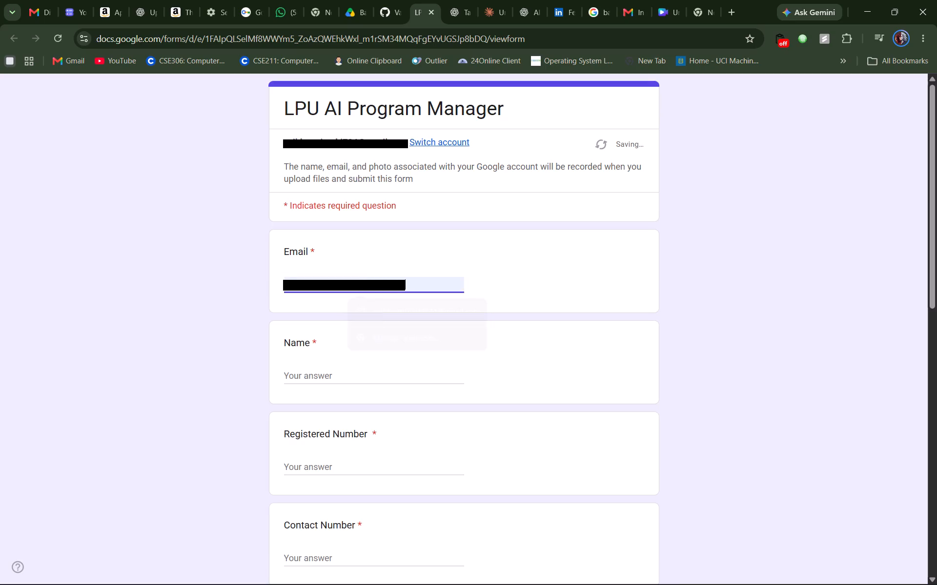
click(310, 371)
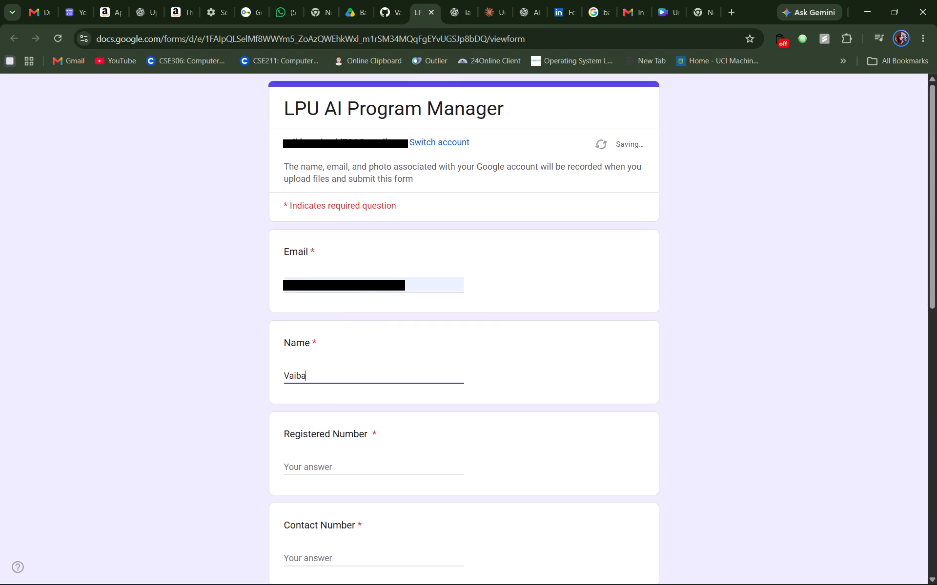
key(BackSpace)
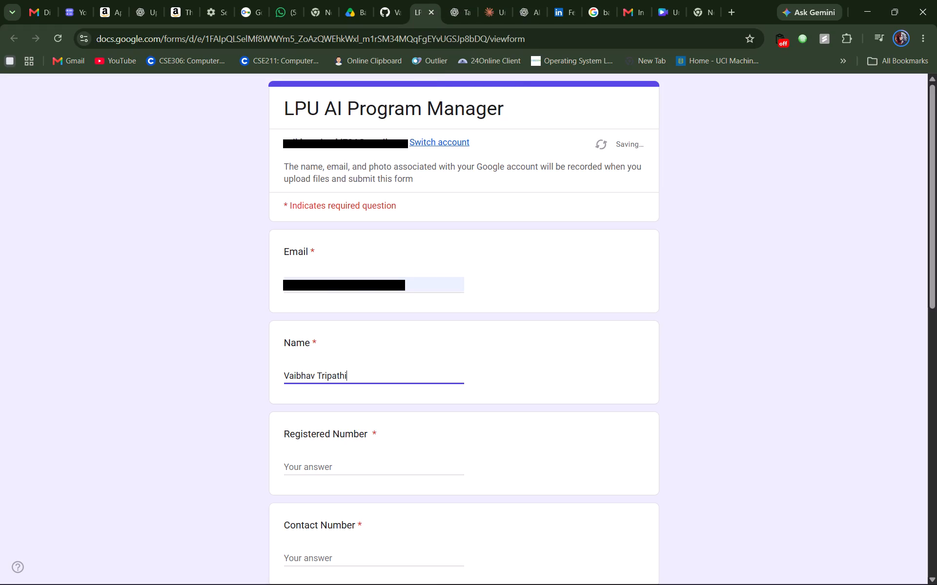
Fill in the form's Registered Number and Contact Number, removing one leading character from the autofilled contact number.
scroll(341, 383, down, 1)
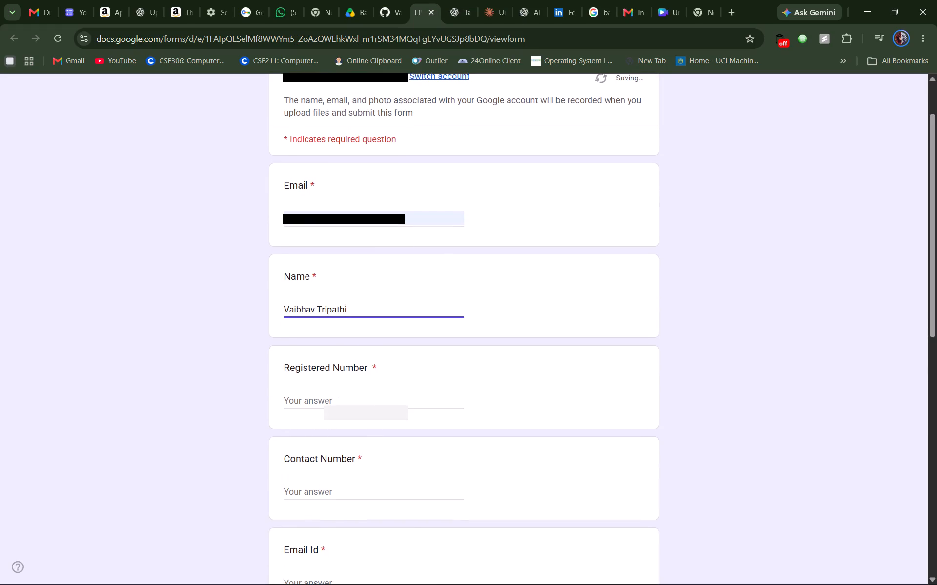
click(317, 396)
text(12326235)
scroll(317, 396, down, 1)
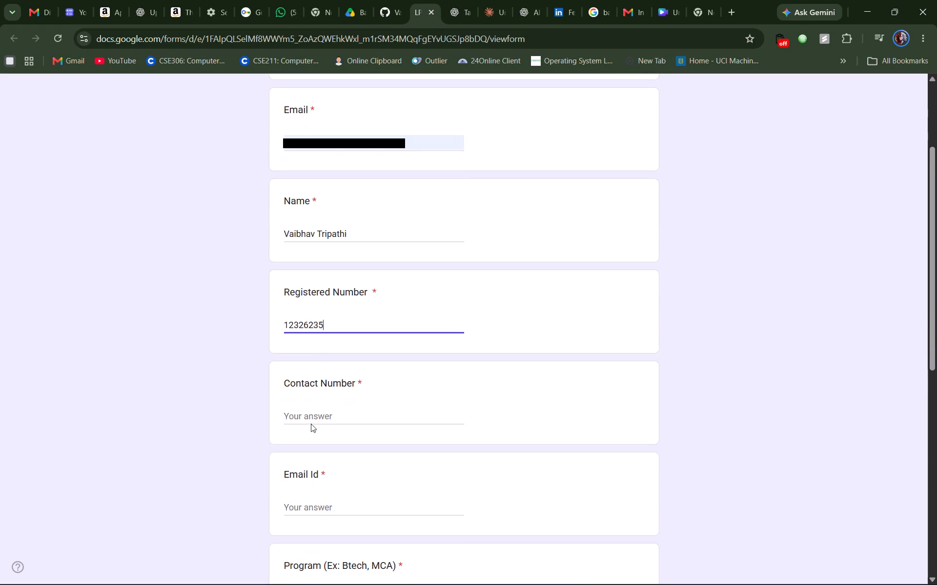
click(306, 417)
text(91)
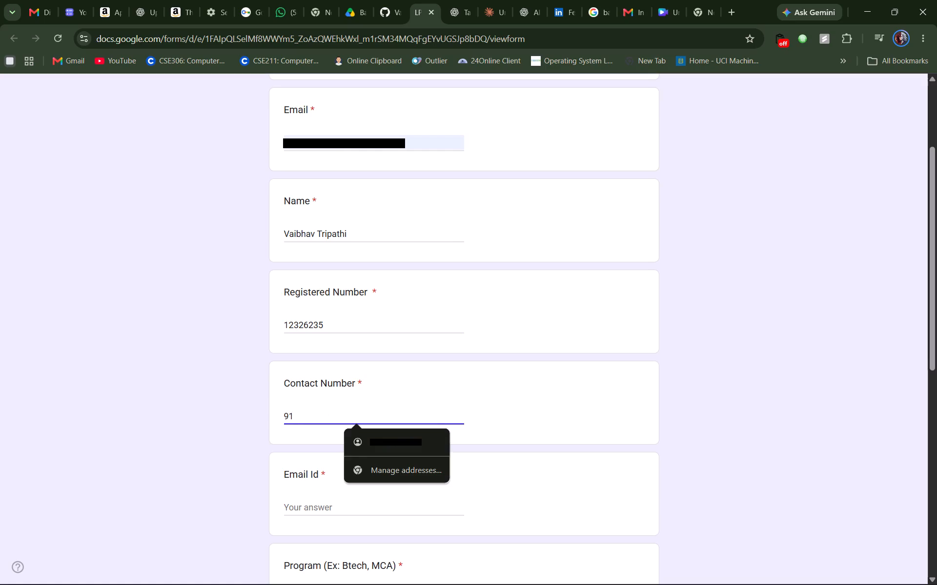
click(364, 448)
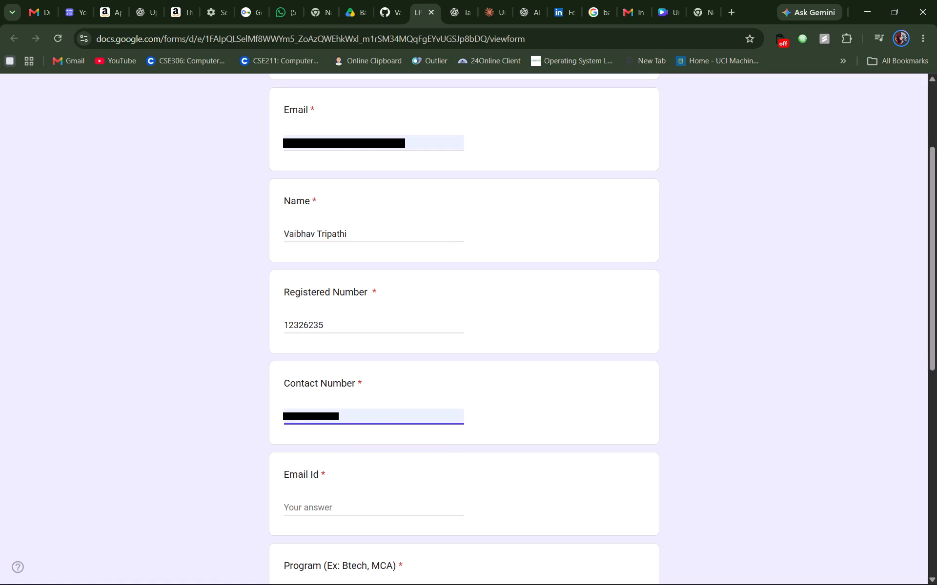
click(287, 416)
key(BackSpace)
scroll(287, 416, down, 2)
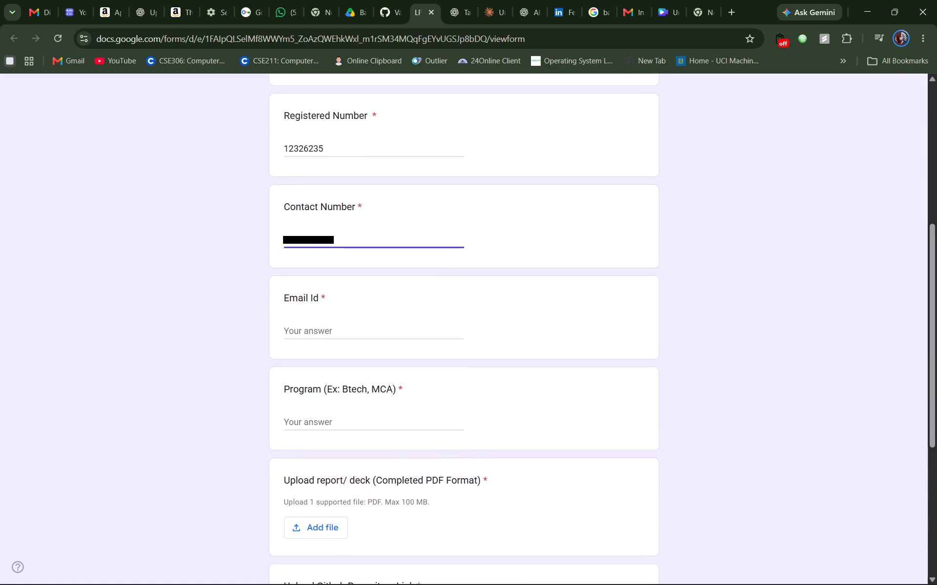
Fill in the form's Email Id with the applicant's email address and enter Btech as the Program.
click(295, 328)
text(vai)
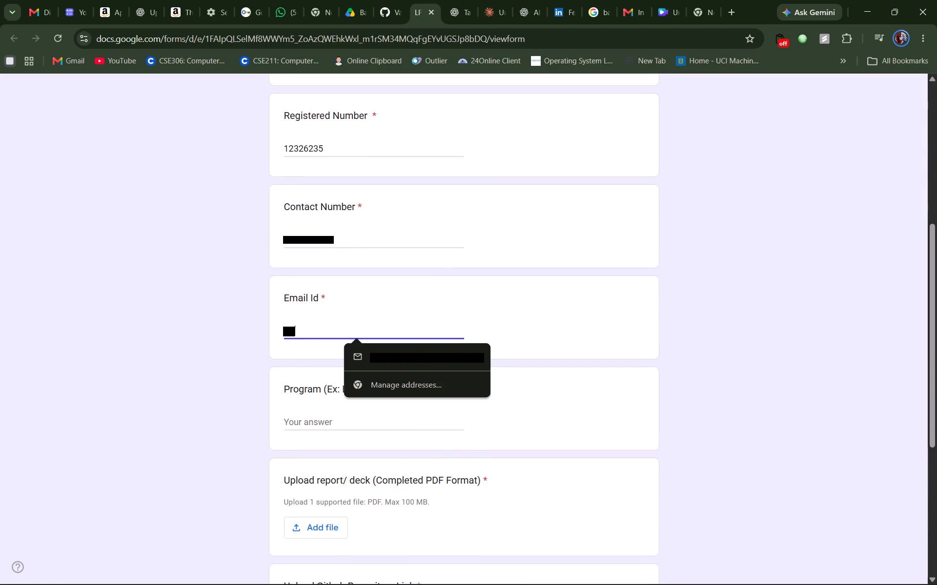
click(371, 356)
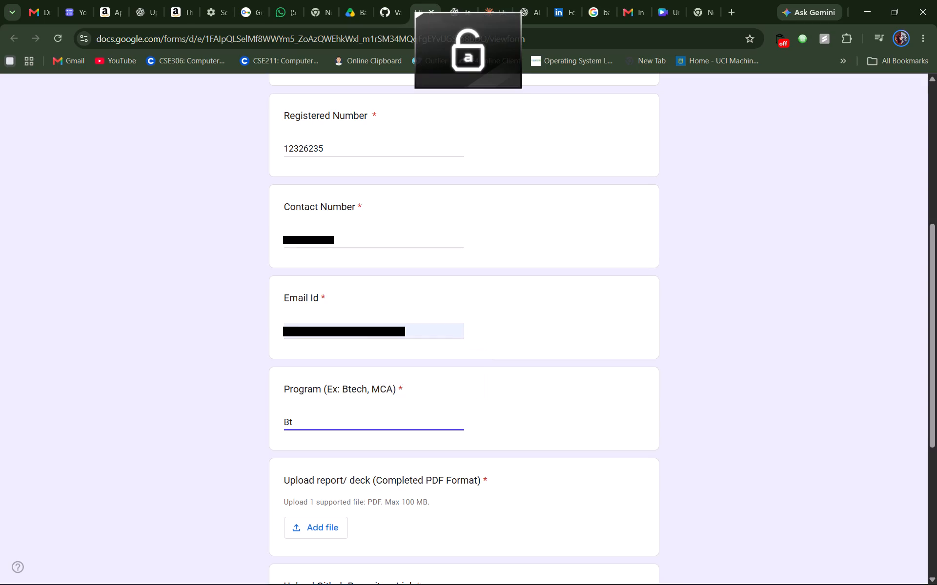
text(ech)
Open the file upload dialog for the report/deck PDF, checking the Canva design's download status while it loads.
scroll(316, 424, down, 2)
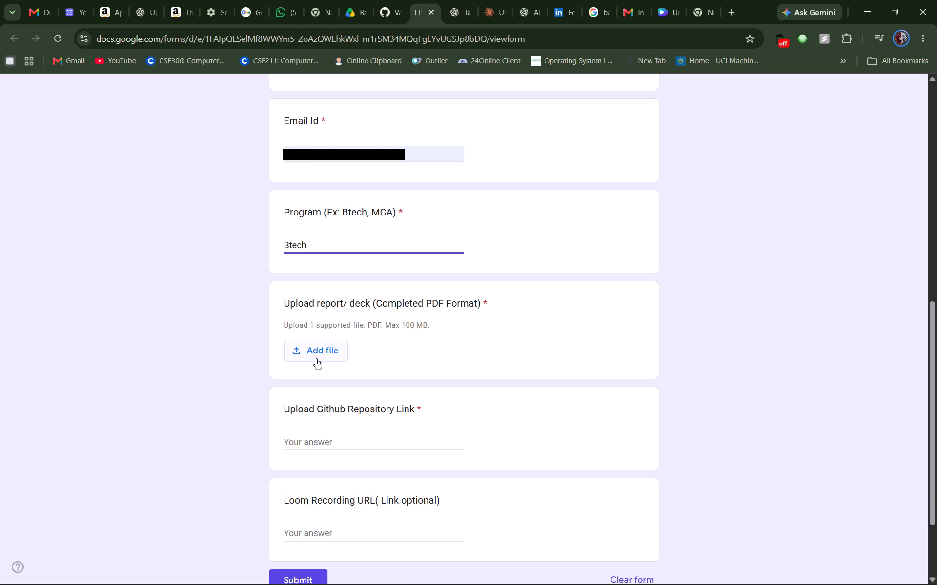
click(318, 348)
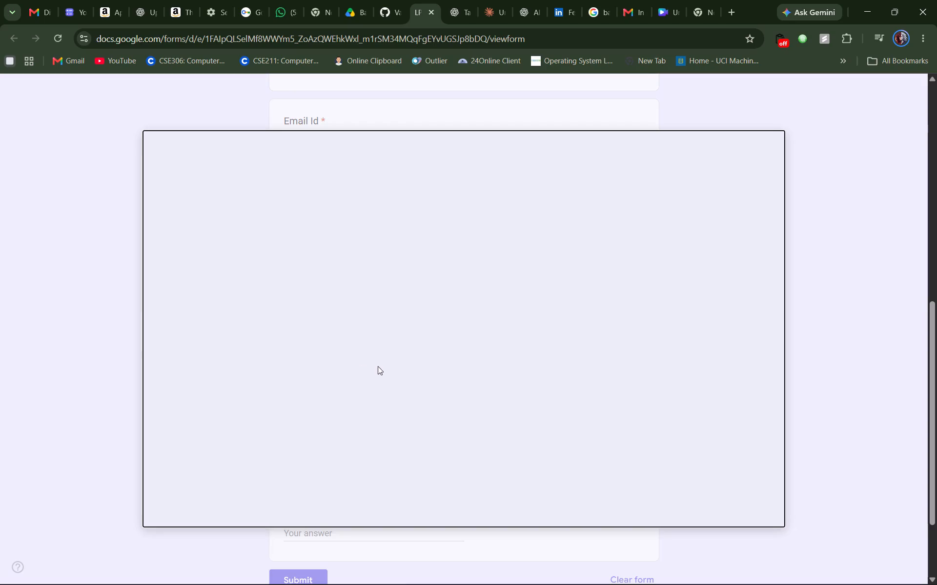
click(665, 0)
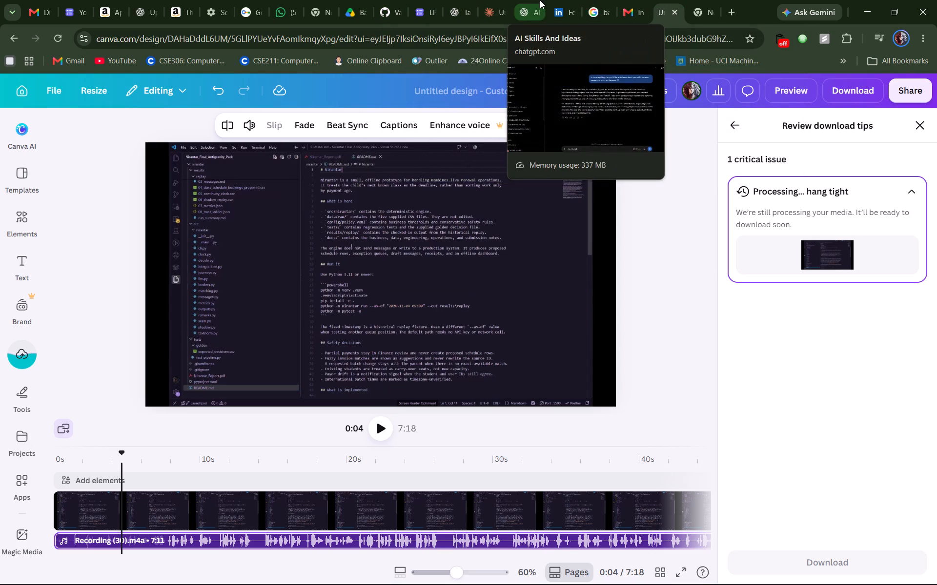
click(436, 0)
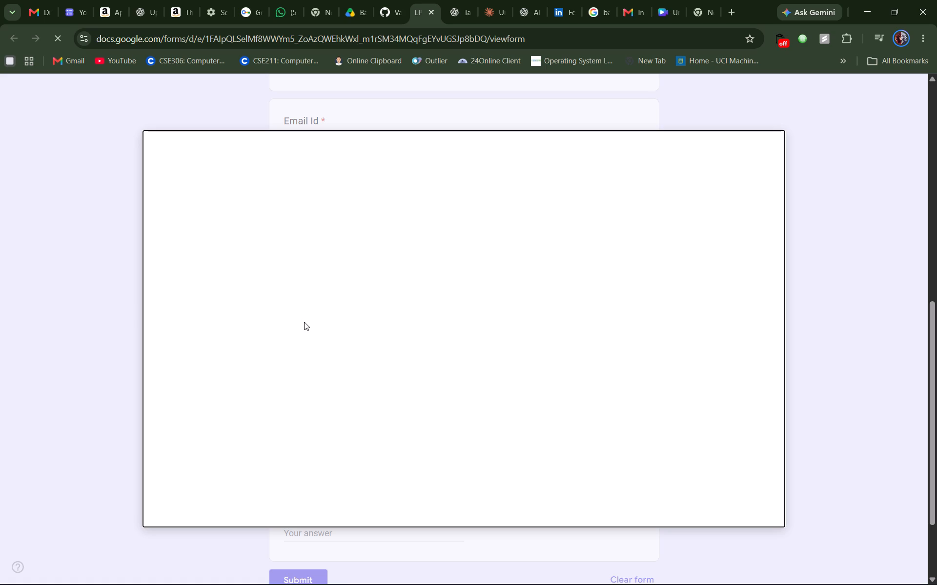
Switch to the Canva design, inspect the flagged clip with its filter set to None, and try the download.
click(672, 0)
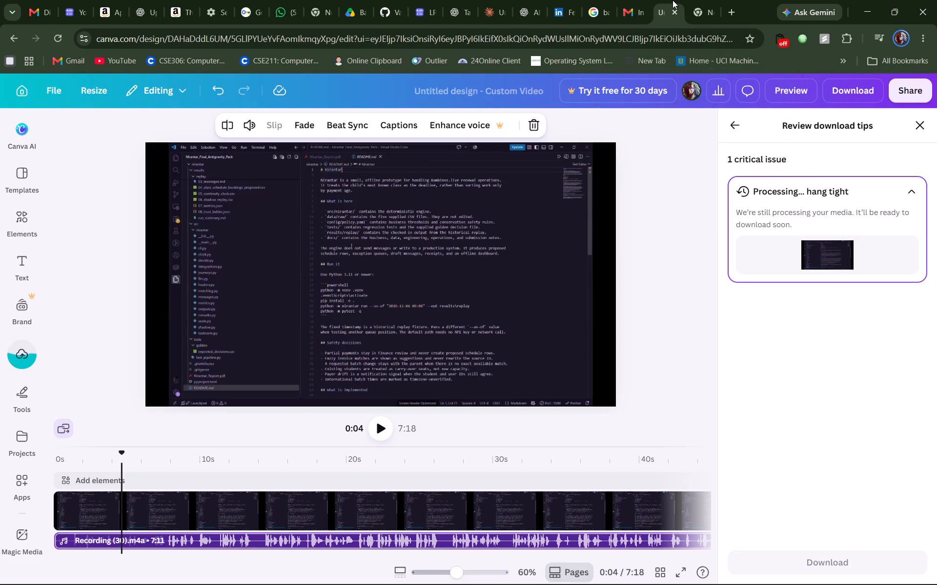
click(764, 237)
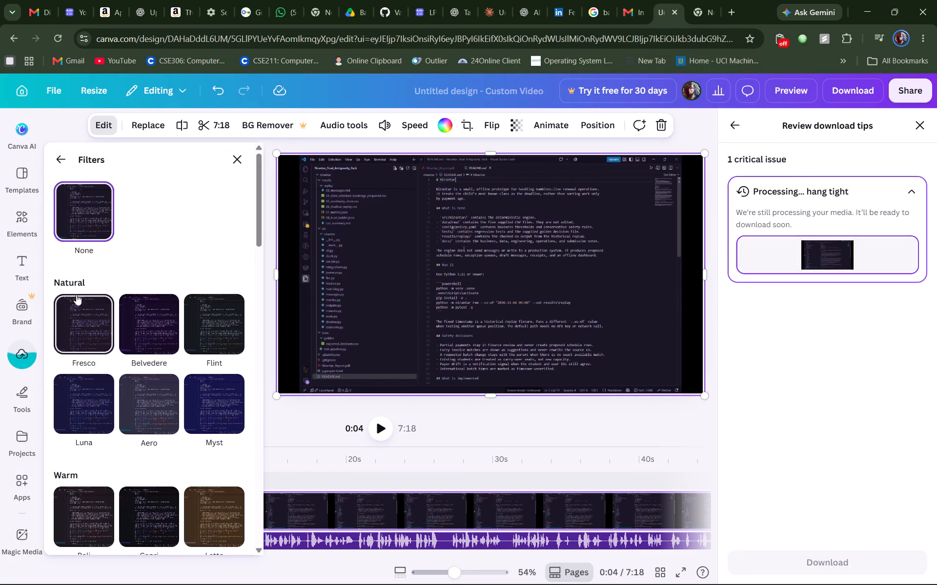
click(89, 202)
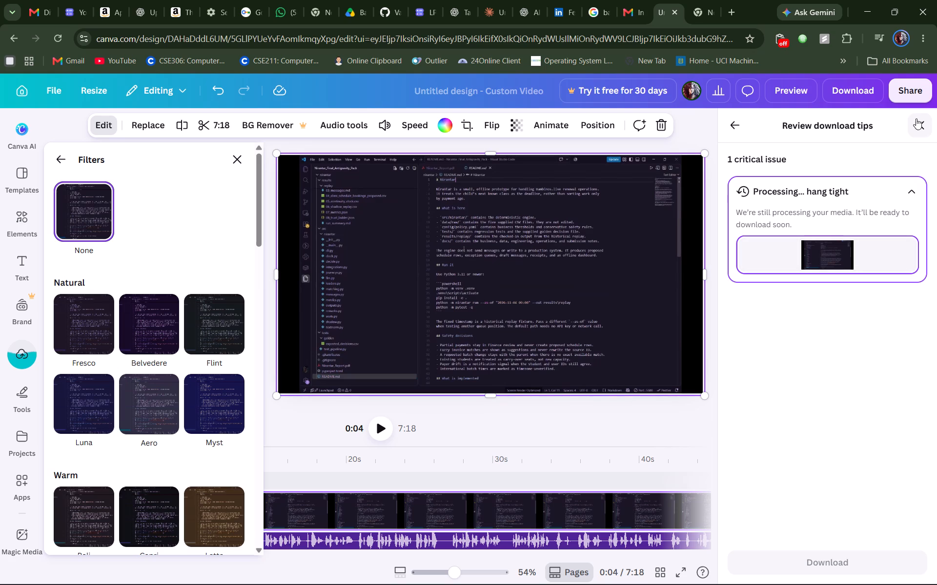
click(779, 550)
Go back to the 720p MP4 Video download options, review the flagged issue again, and inspect the timeline through to its end.
click(731, 125)
click(813, 284)
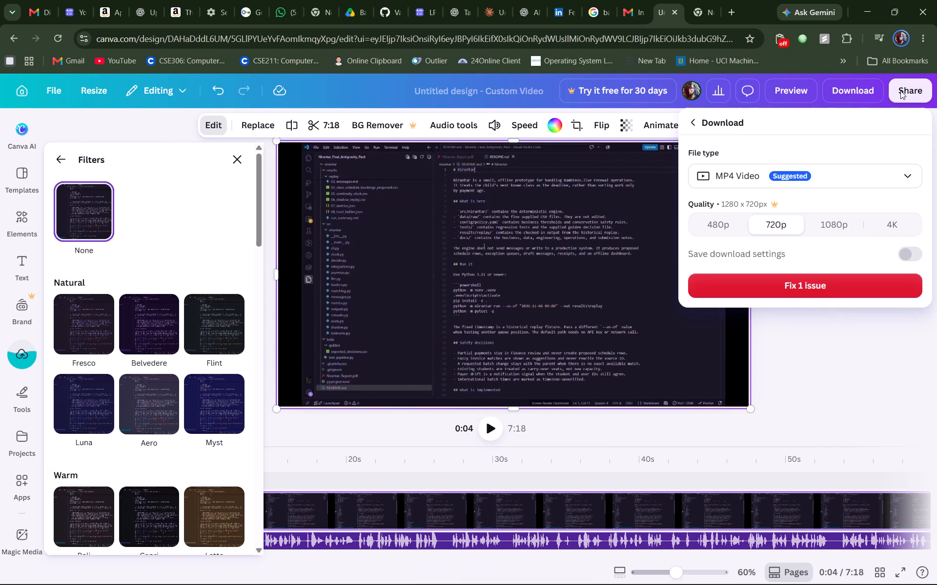
click(799, 285)
click(813, 250)
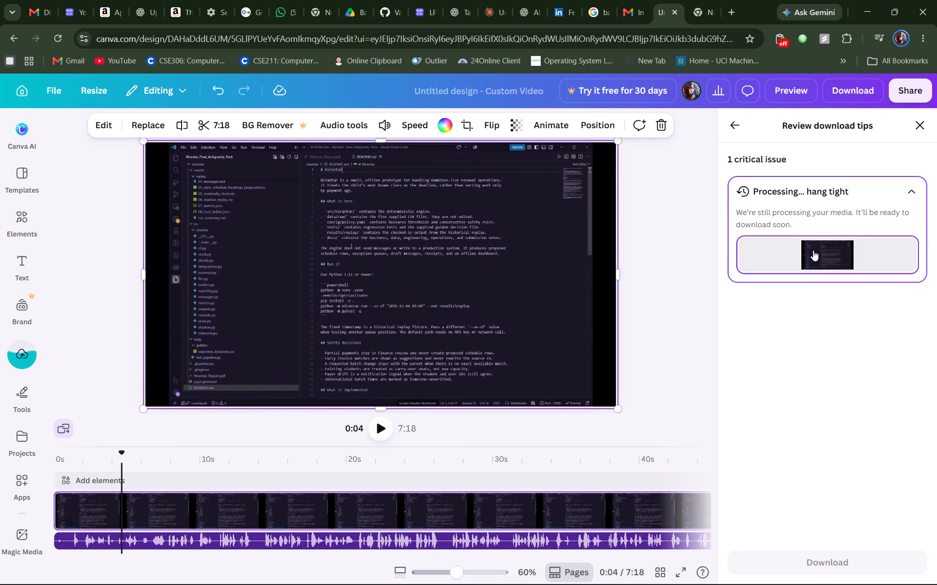
scroll(617, 494, left, 12)
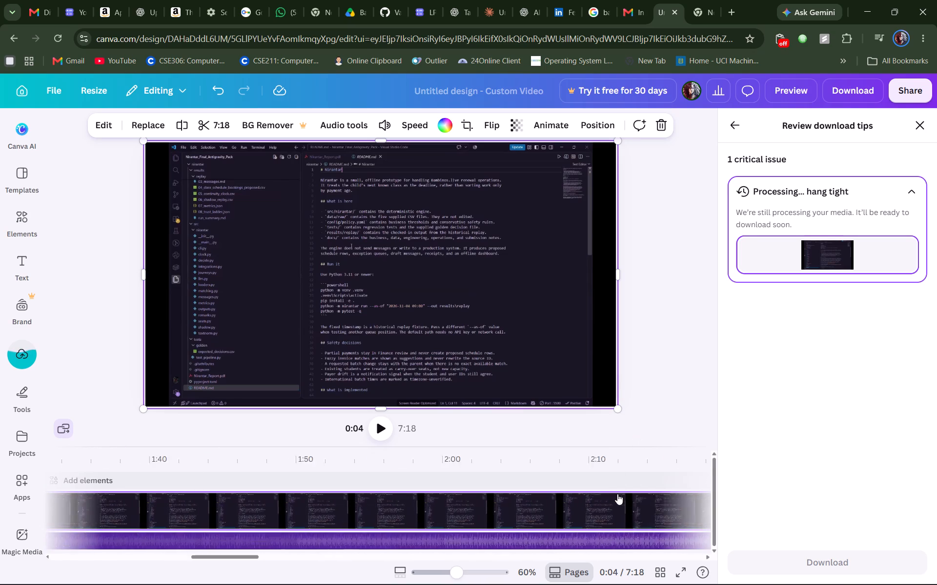
scroll(617, 494, left, 9)
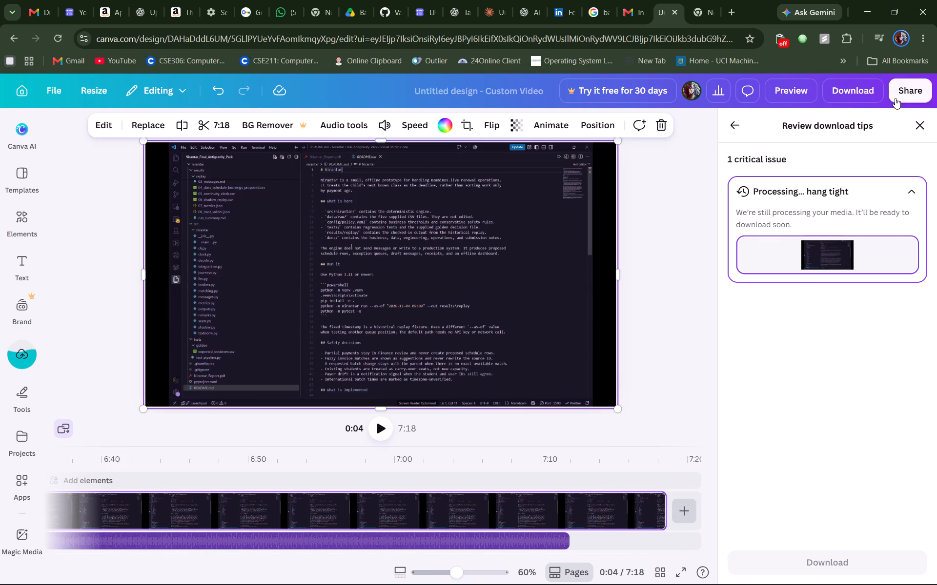
Close the download tips and recheck the design's download options.
click(863, 96)
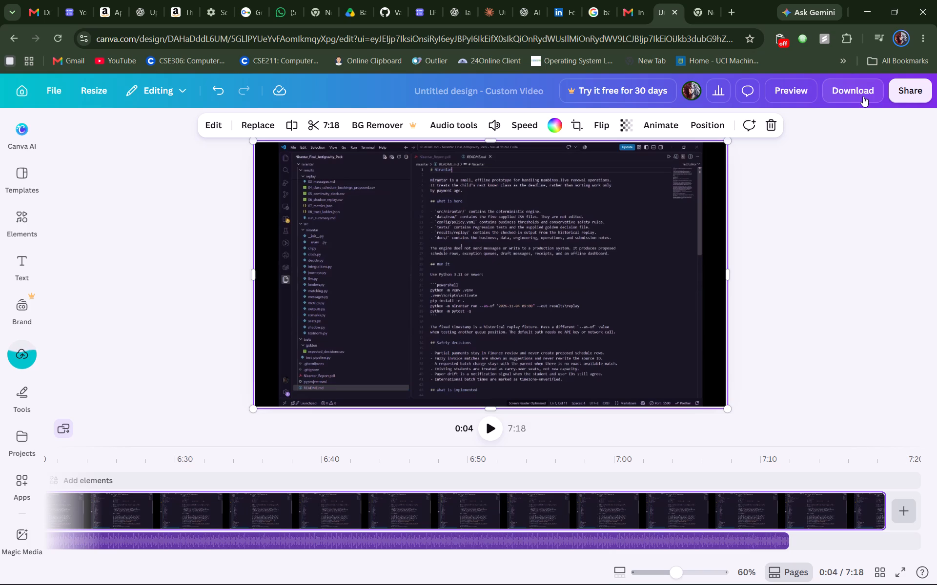
click(871, 95)
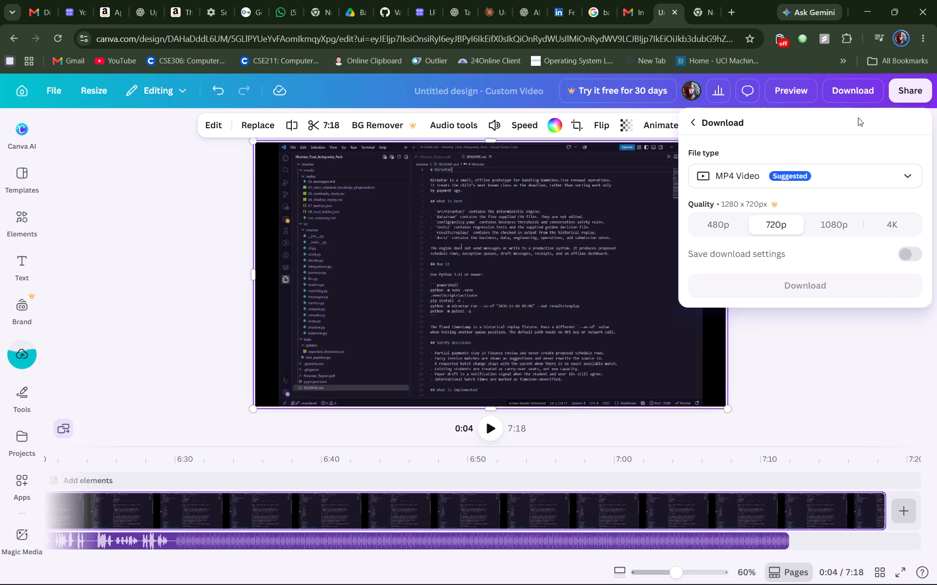
Open the design's sharing settings and show the access level choices for its link.
click(912, 91)
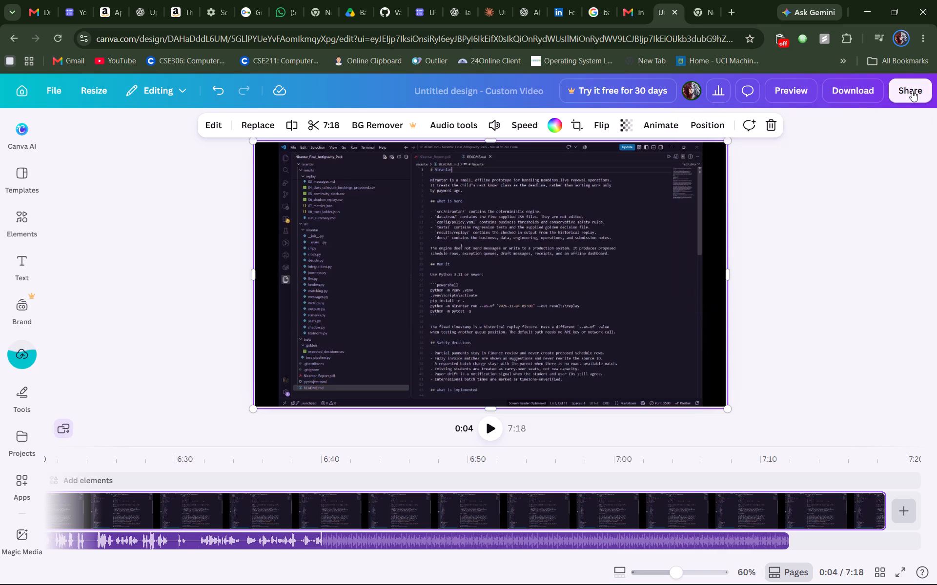
click(912, 91)
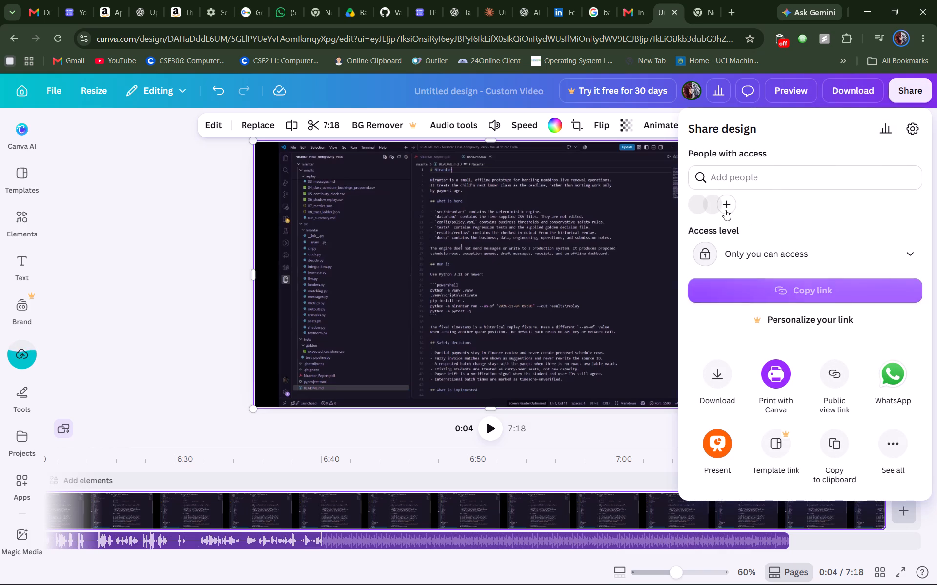
click(745, 244)
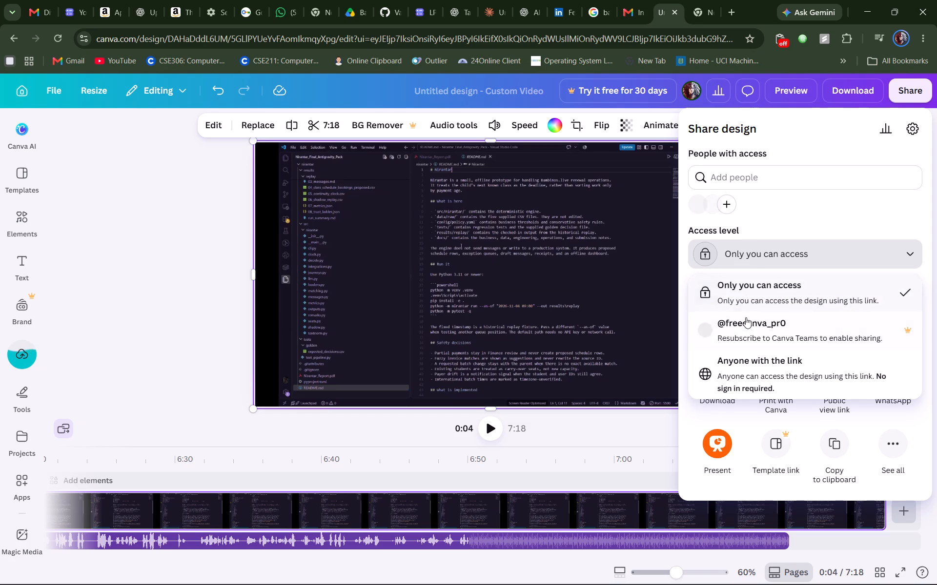